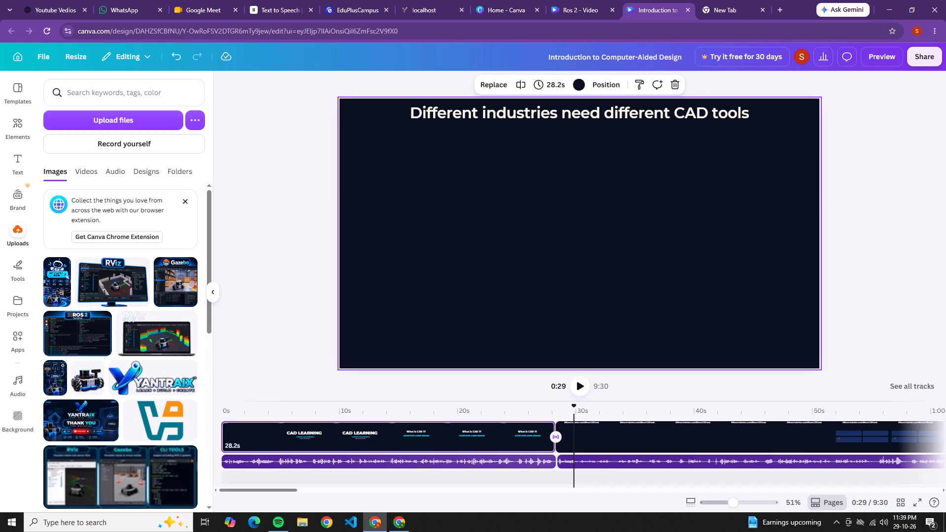
At the start of the video, search elements for "person thinking" and add the purple seated figure with a thought cloud to the first page.
{"action": "left_click_drag", "start_coordinate": [575, 406], "coordinate": [182, 417]}
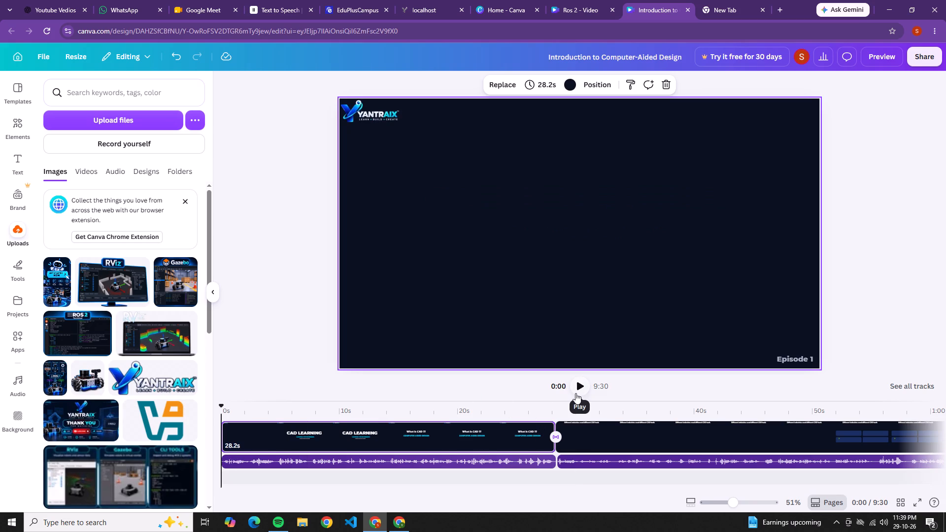
{"action": "left_click", "coordinate": [12, 134]}
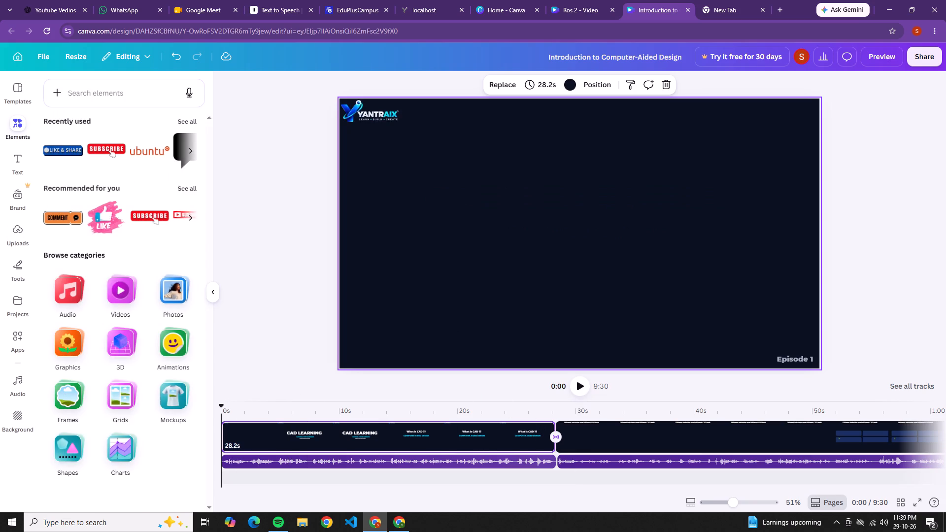
{"action": "left_click", "coordinate": [83, 92]}
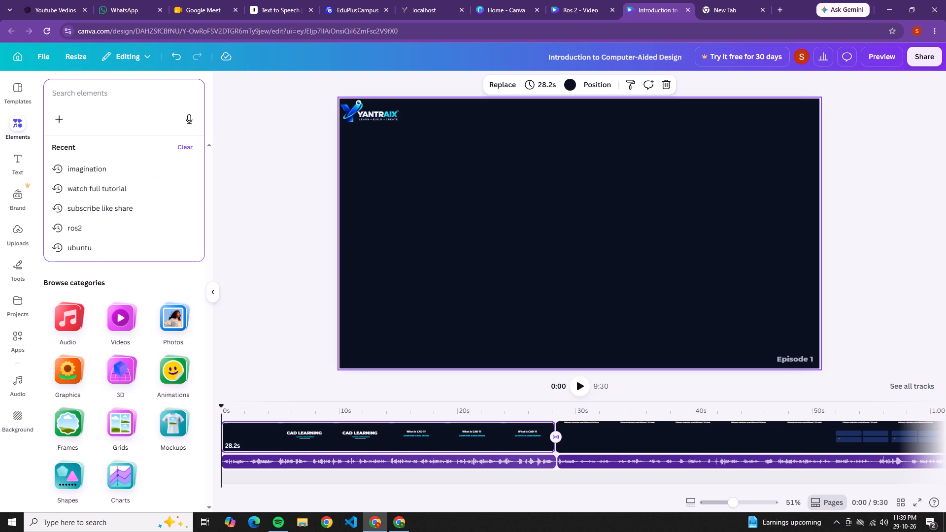
{"action": "type", "text": "THINKING"}
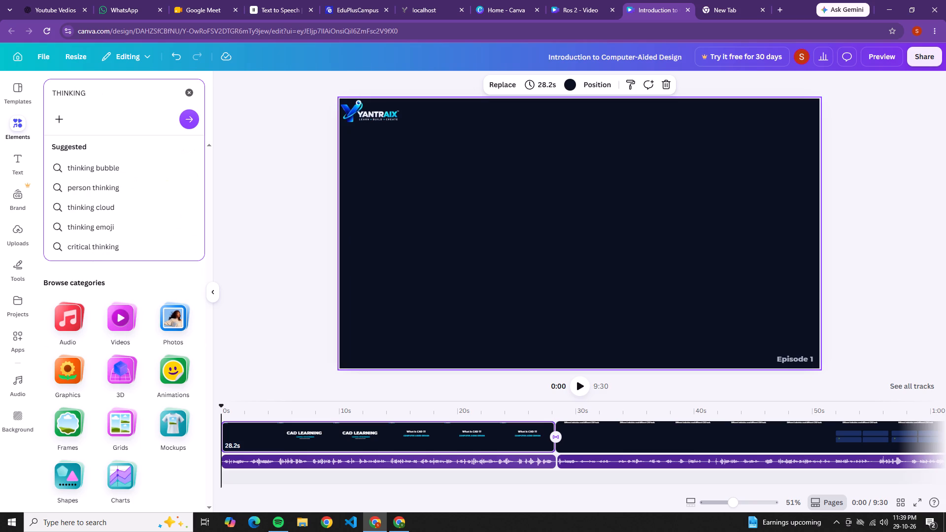
{"action": "left_click", "coordinate": [78, 181]}
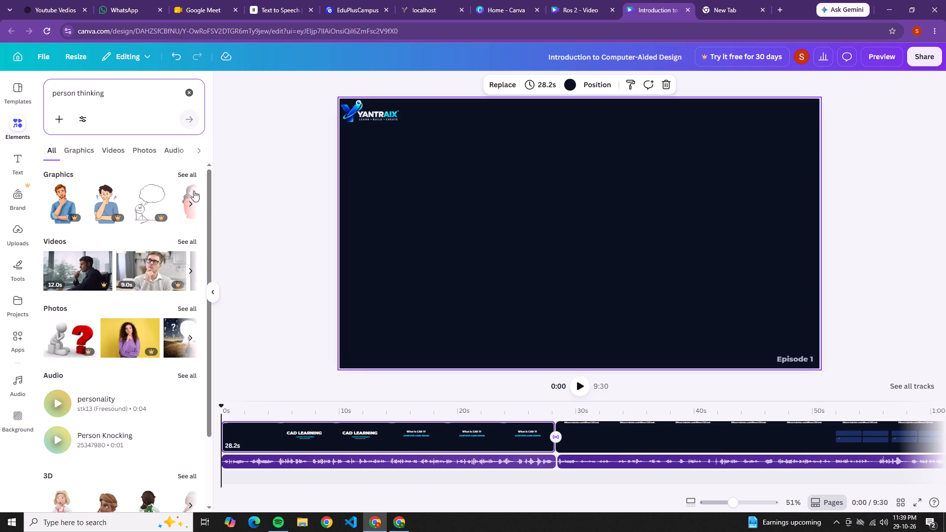
{"action": "left_click", "coordinate": [191, 205]}
{"action": "left_click", "coordinate": [191, 205]}
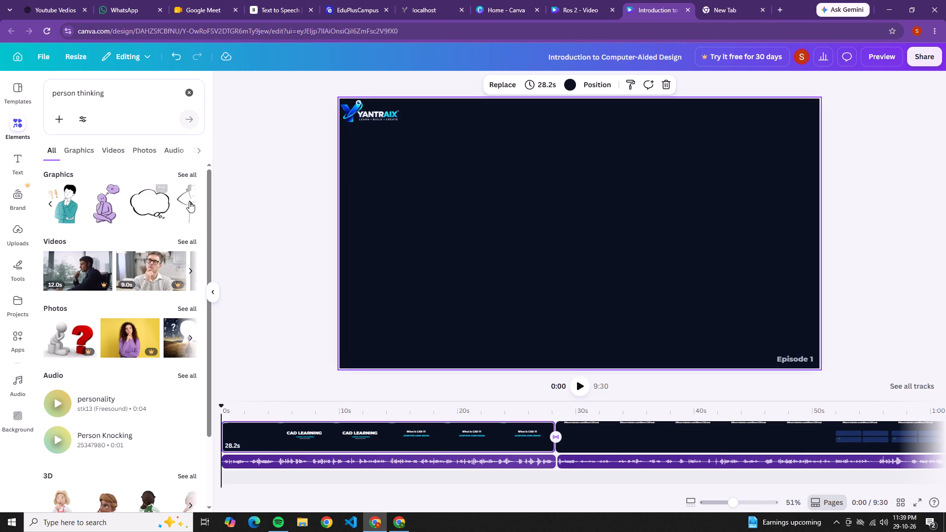
{"action": "left_click", "coordinate": [190, 201]}
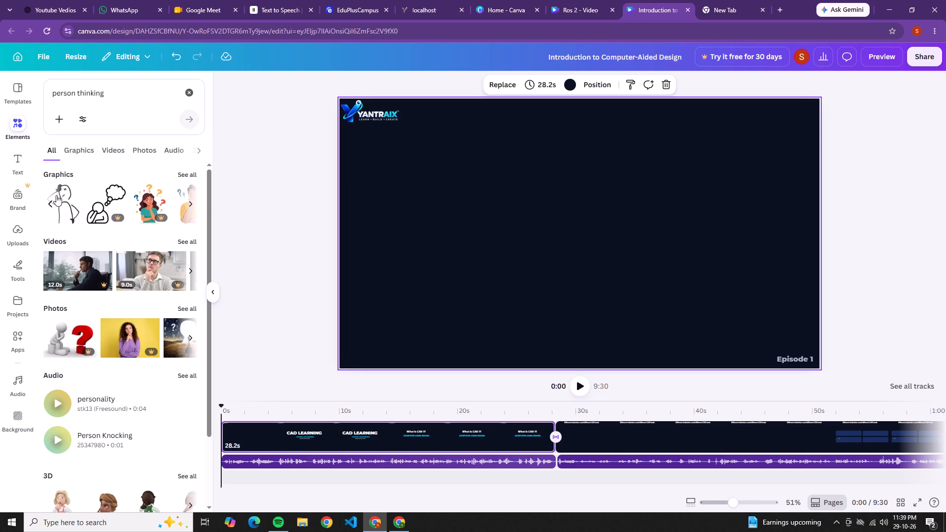
{"action": "left_click", "coordinate": [49, 198]}
{"action": "left_click_drag", "start_coordinate": [102, 216], "coordinate": [392, 348]}
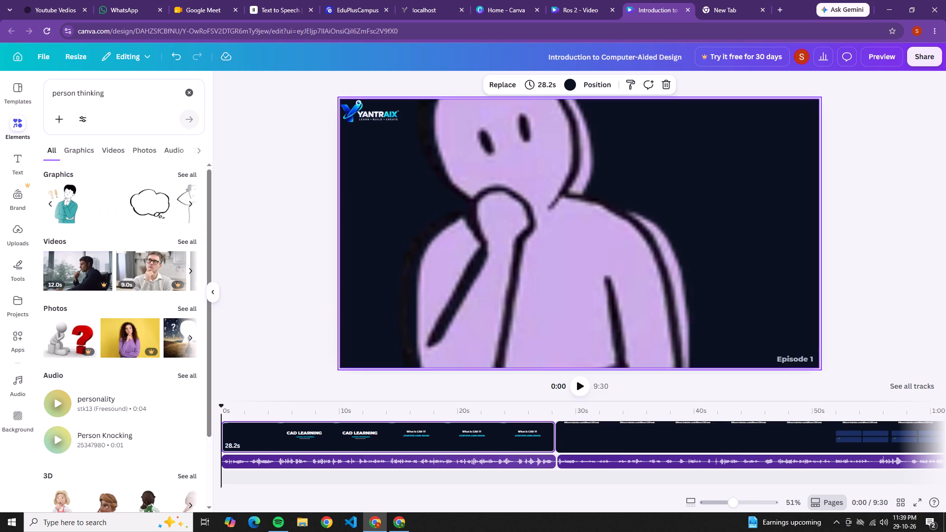
{"action": "left_click_drag", "start_coordinate": [392, 348], "coordinate": [371, 306]}
Shrink the purple thinking figure to under half the page height and place it at the bottom centre of the page.
{"action": "left_click_drag", "start_coordinate": [395, 333], "coordinate": [390, 259]}
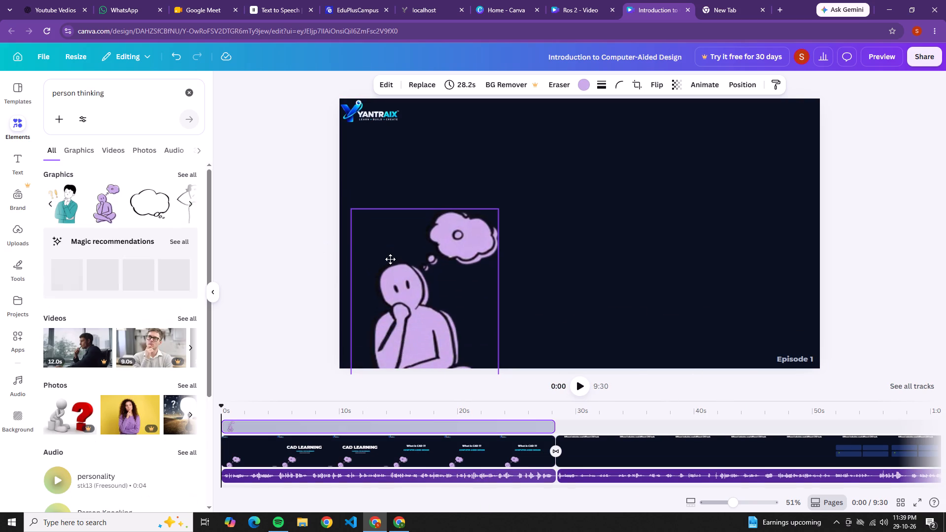
{"action": "left_click_drag", "start_coordinate": [390, 259], "coordinate": [404, 203]}
{"action": "left_click_drag", "start_coordinate": [511, 144], "coordinate": [503, 168]}
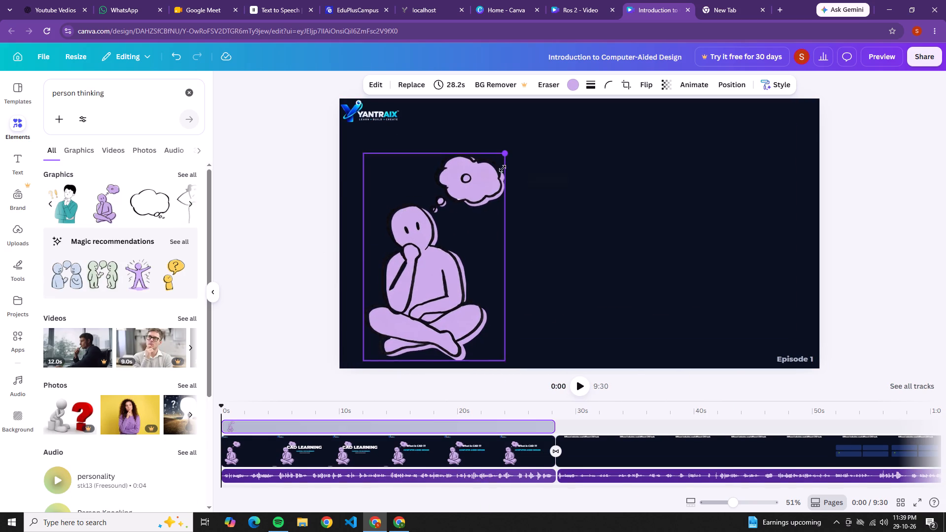
{"action": "left_click_drag", "start_coordinate": [503, 168], "coordinate": [456, 243]}
{"action": "left_click_drag", "start_coordinate": [379, 301], "coordinate": [534, 295]}
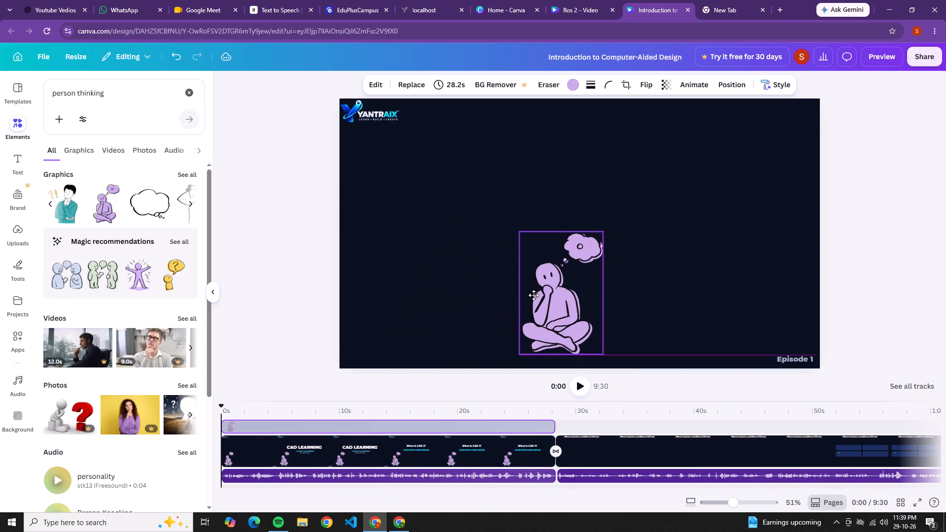
{"action": "left_click_drag", "start_coordinate": [534, 295], "coordinate": [544, 303]}
{"action": "left_click", "coordinate": [711, 268]}
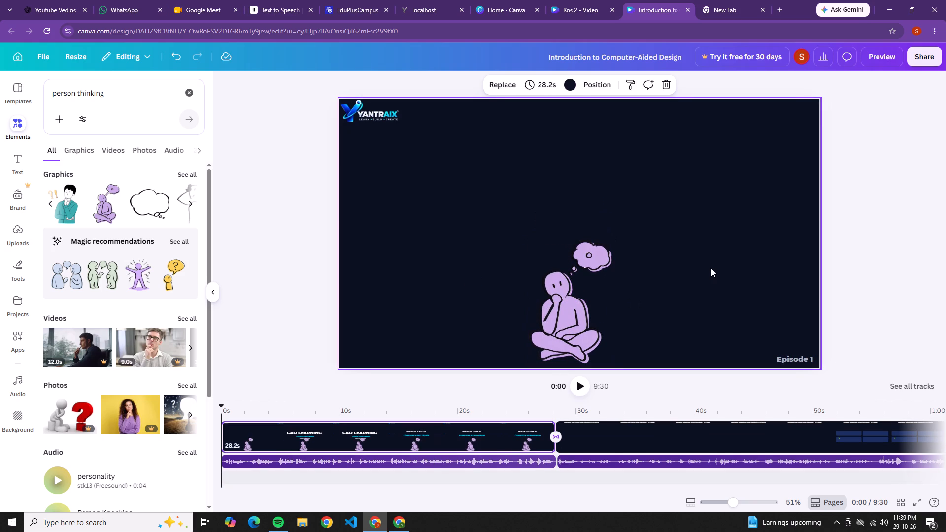
{"action": "left_click_drag", "start_coordinate": [582, 300], "coordinate": [582, 305]}
{"action": "left_click", "coordinate": [752, 233]}
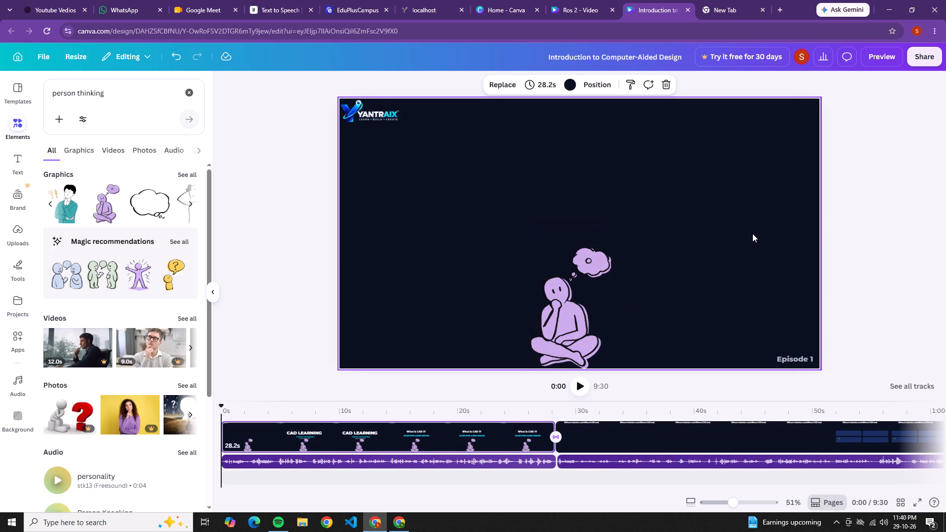
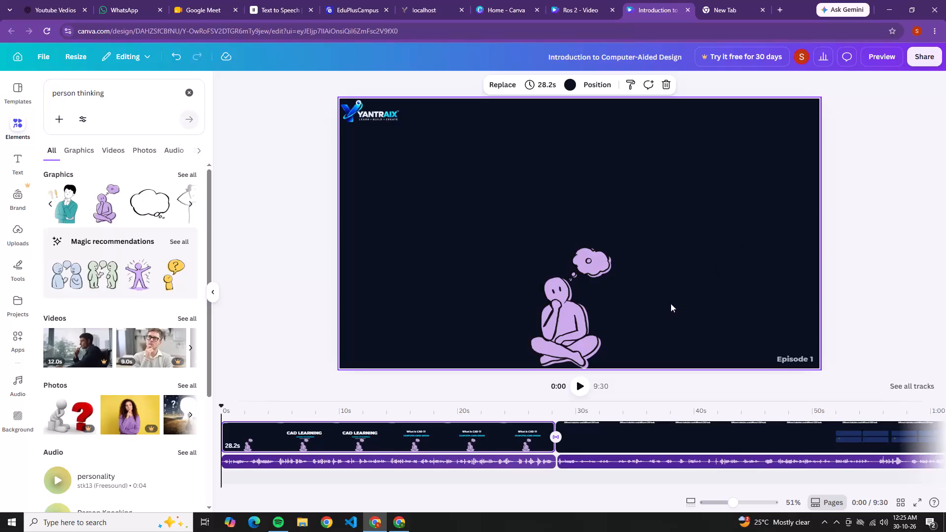
Play back the opening page, then move the purple thinking figure from the first page to the second page, starting at about 28 seconds.
{"action": "left_click", "coordinate": [572, 384]}
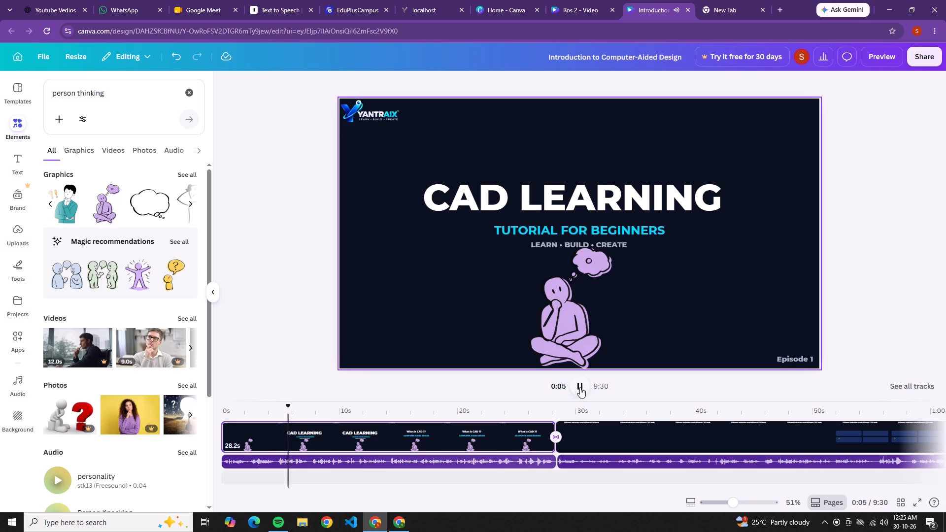
{"action": "left_click", "coordinate": [557, 412]}
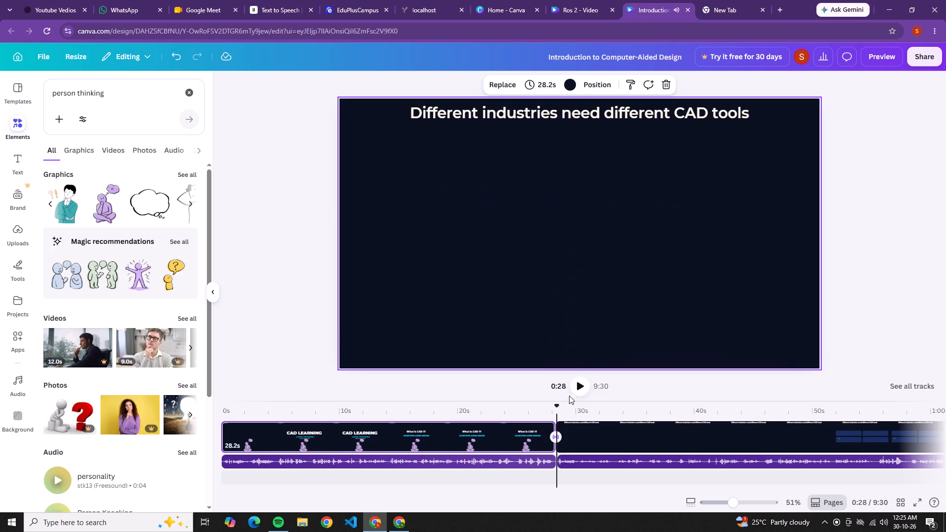
{"action": "left_click", "coordinate": [578, 385]}
{"action": "left_click", "coordinate": [578, 385]}
{"action": "left_click", "coordinate": [476, 452]}
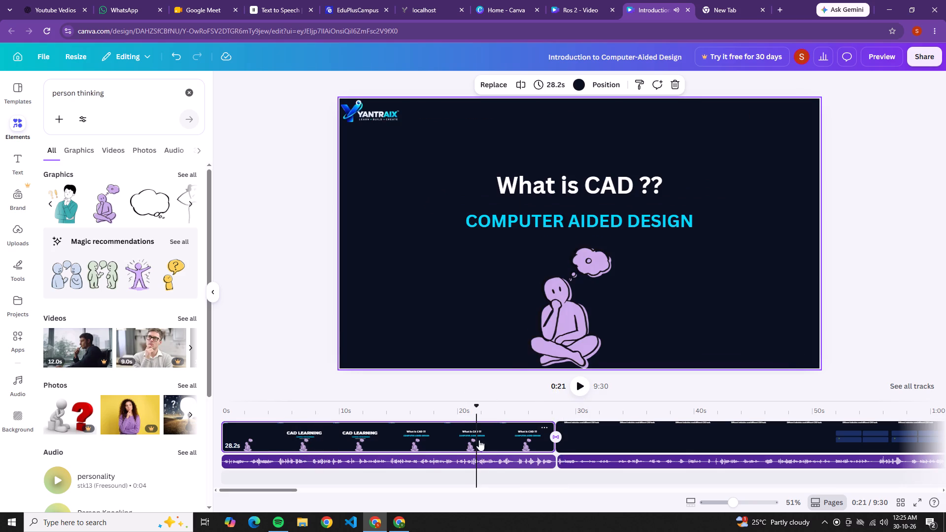
{"action": "left_click", "coordinate": [554, 329]}
{"action": "left_click_drag", "start_coordinate": [496, 425], "coordinate": [507, 425]}
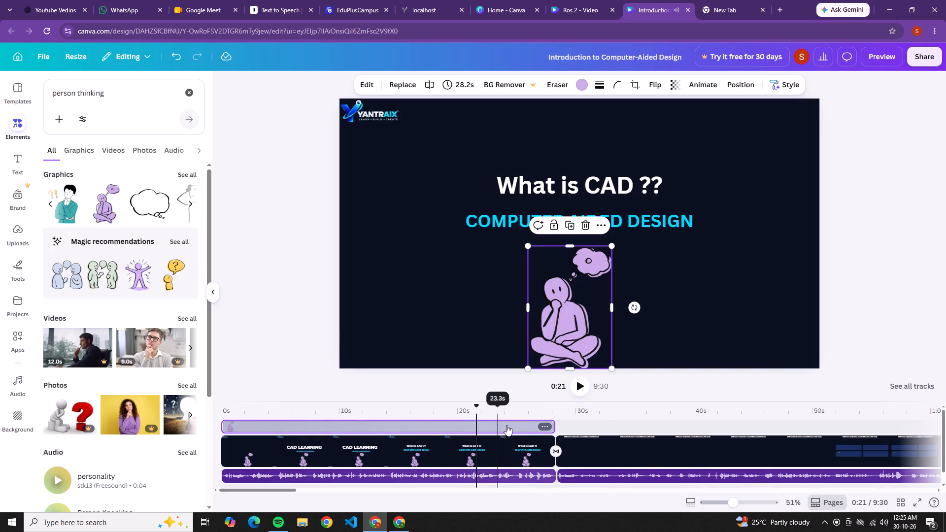
{"action": "left_click_drag", "start_coordinate": [507, 425], "coordinate": [812, 422]}
{"action": "left_click", "coordinate": [547, 423]}
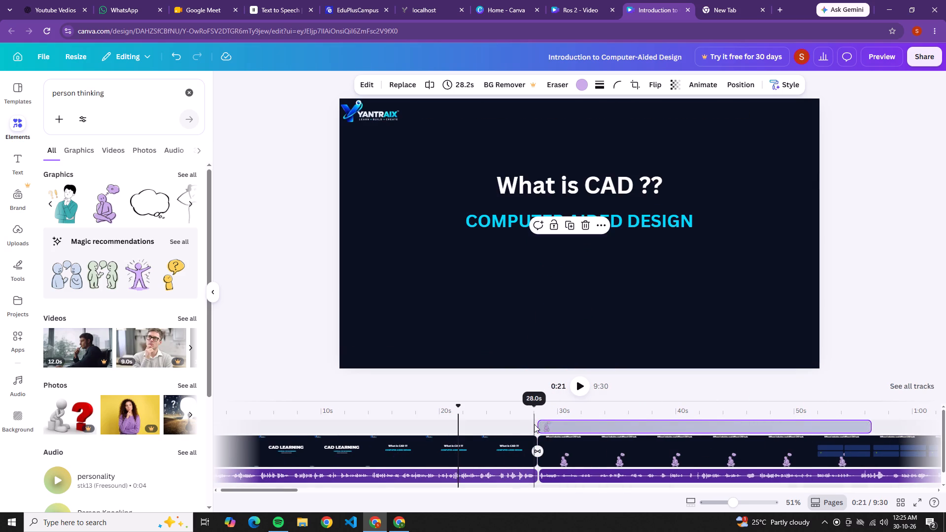
{"action": "left_click", "coordinate": [534, 424]}
Play back the opening seconds of the second page several times to check the narration against the thinking figure.
{"action": "left_click", "coordinate": [537, 411]}
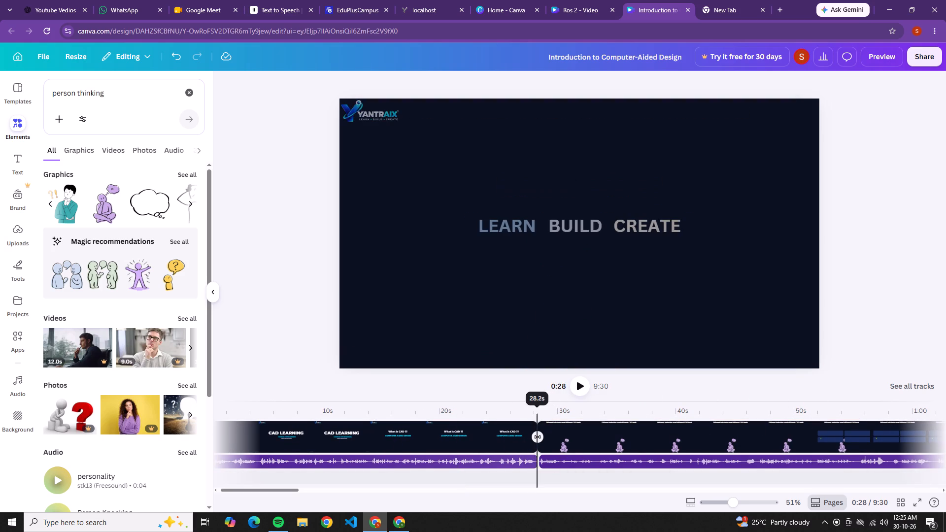
{"action": "left_click", "coordinate": [579, 382]}
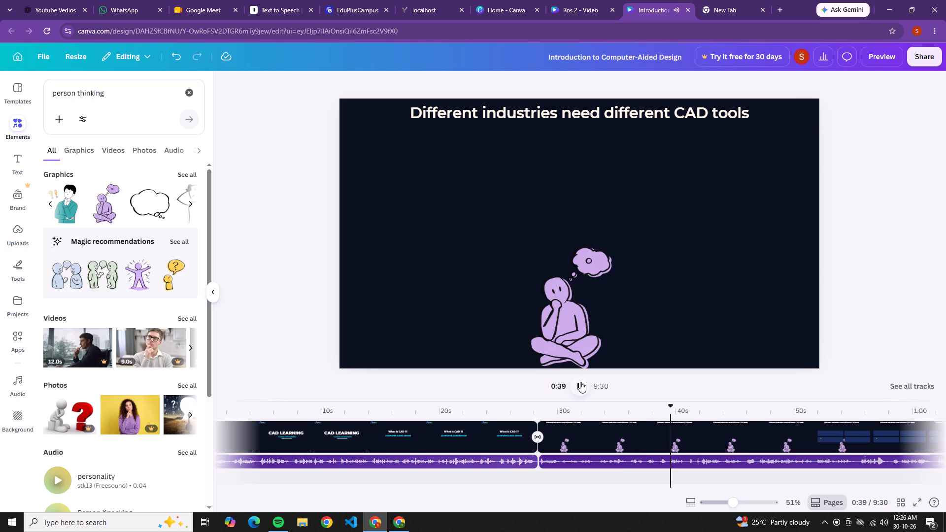
{"action": "left_click", "coordinate": [580, 382]}
{"action": "left_click", "coordinate": [575, 429]}
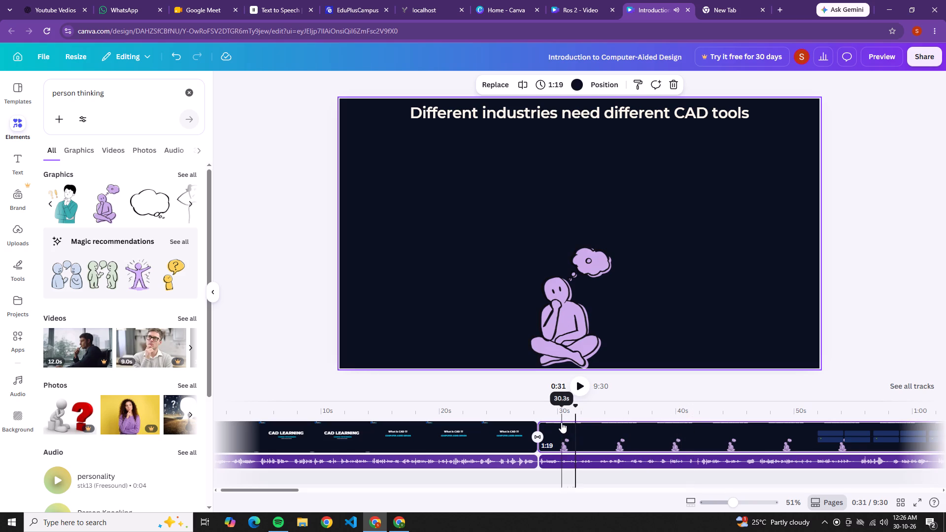
{"action": "left_click", "coordinate": [561, 422]}
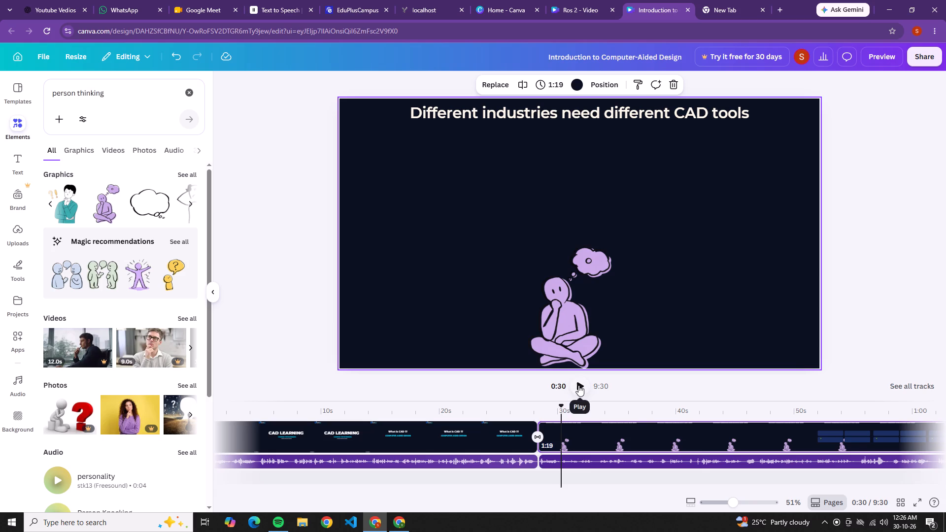
{"action": "left_click", "coordinate": [578, 385]}
{"action": "left_click", "coordinate": [578, 385]}
{"action": "left_click", "coordinate": [579, 385]}
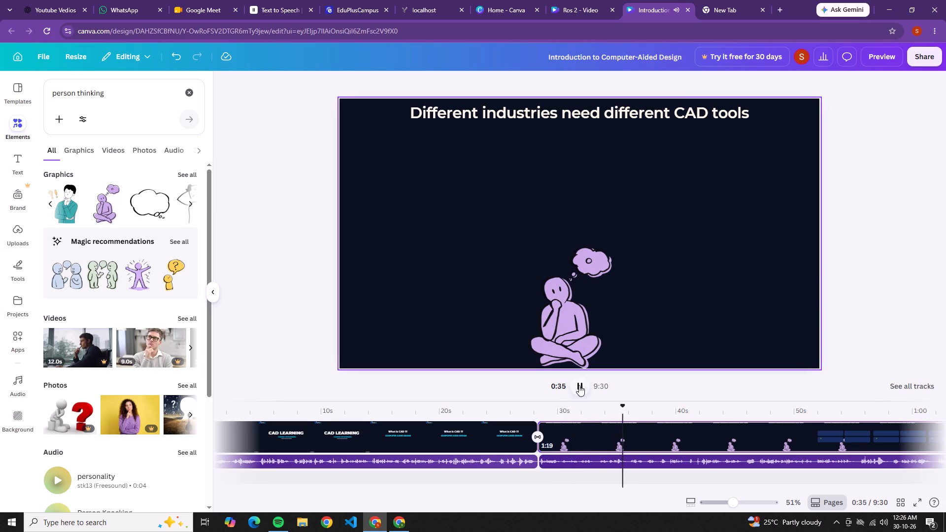
{"action": "left_click", "coordinate": [579, 385]}
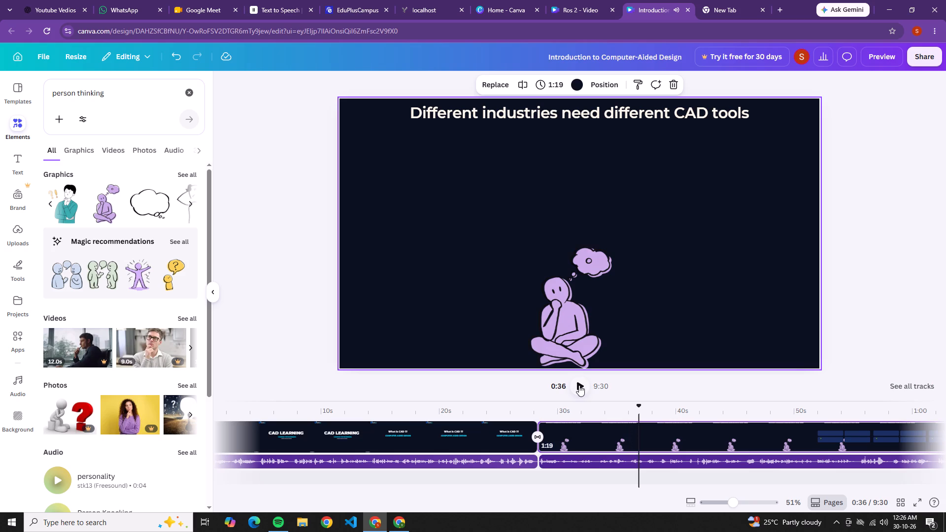
{"action": "left_click", "coordinate": [548, 427]}
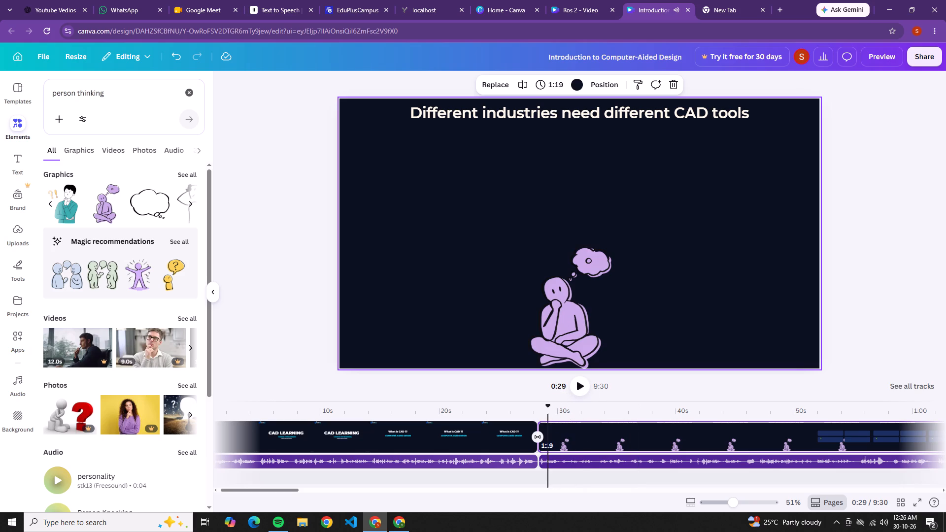
{"action": "left_click", "coordinate": [553, 401]}
{"action": "left_click", "coordinate": [544, 400]}
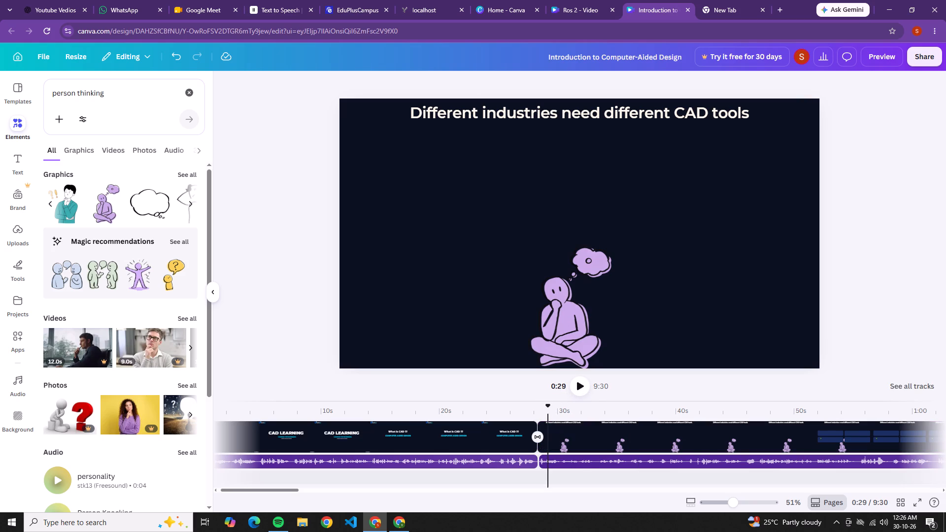
{"action": "left_click", "coordinate": [543, 412]}
{"action": "left_click", "coordinate": [546, 417]}
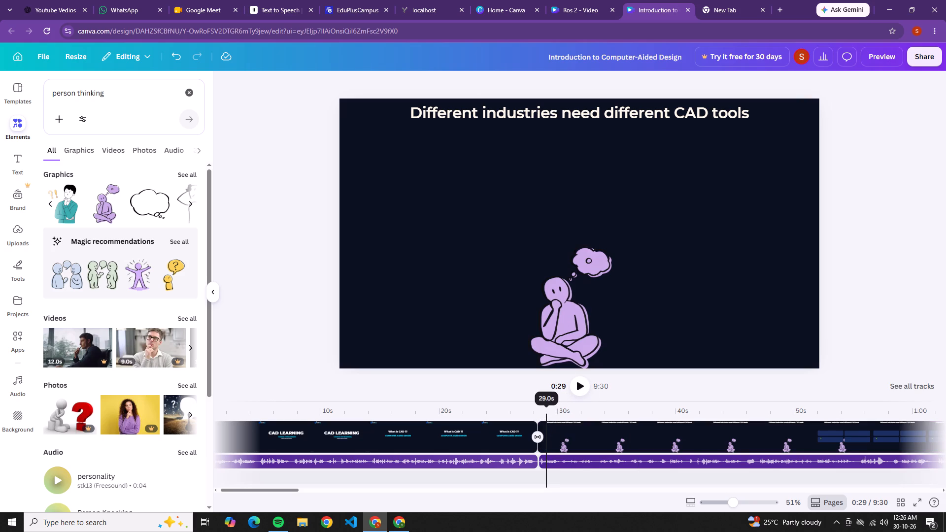
{"action": "left_click", "coordinate": [581, 382]}
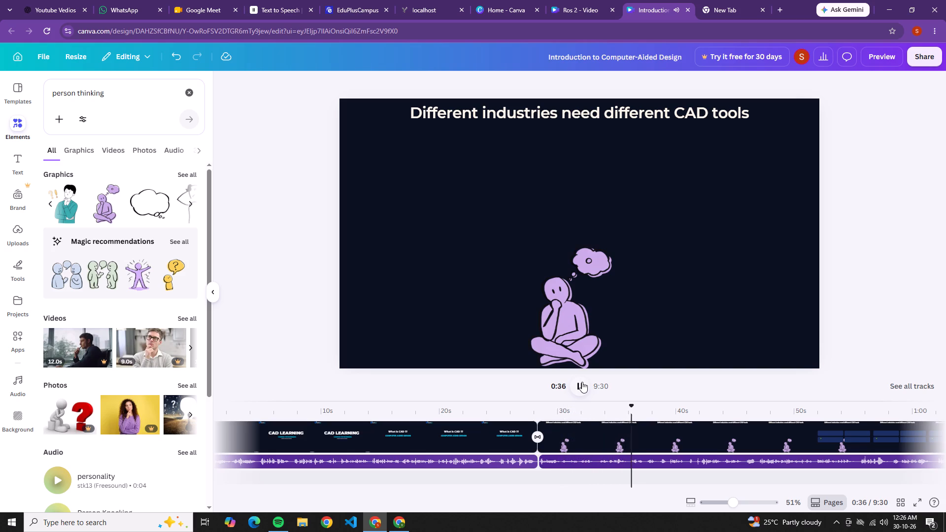
{"action": "left_click", "coordinate": [582, 382]}
Clear the "person thinking" search and search elements for "cloud outline".
{"action": "left_click", "coordinate": [593, 270]}
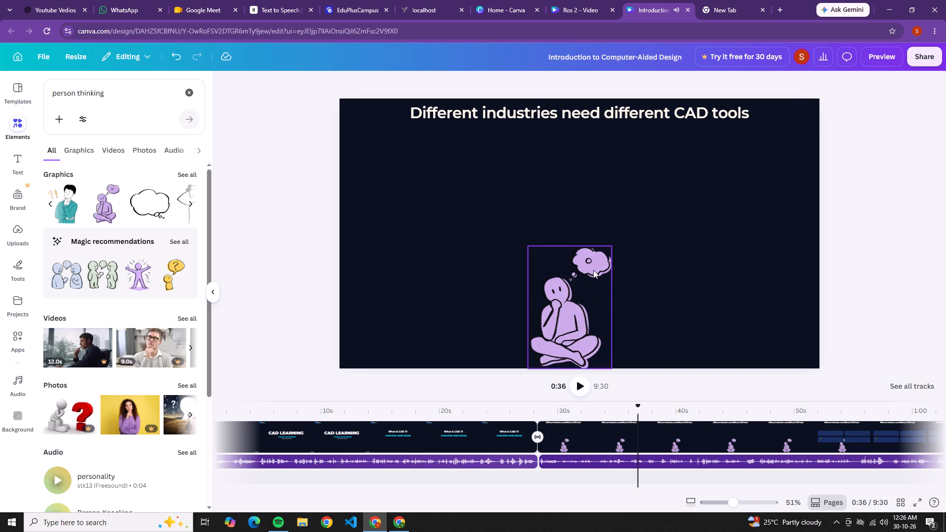
{"action": "left_click", "coordinate": [660, 261]}
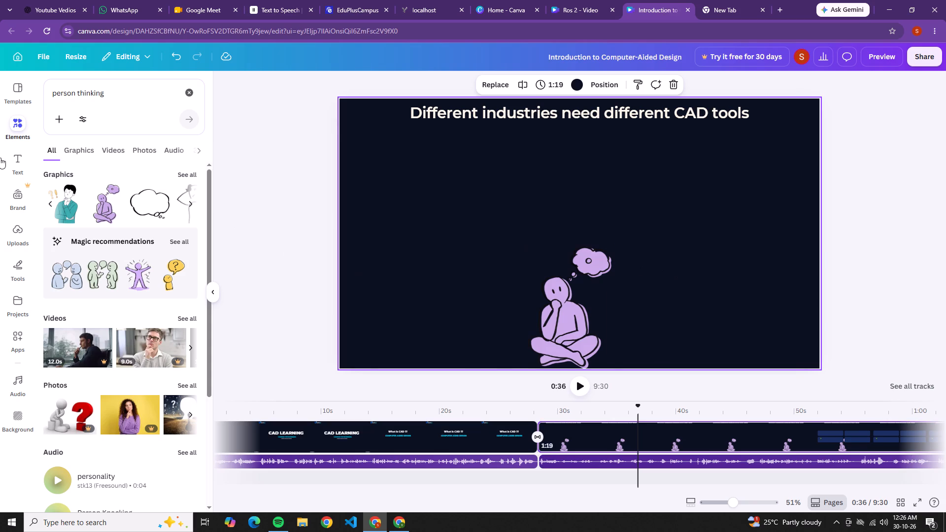
{"action": "left_click", "coordinate": [9, 122]}
{"action": "left_click", "coordinate": [9, 121]}
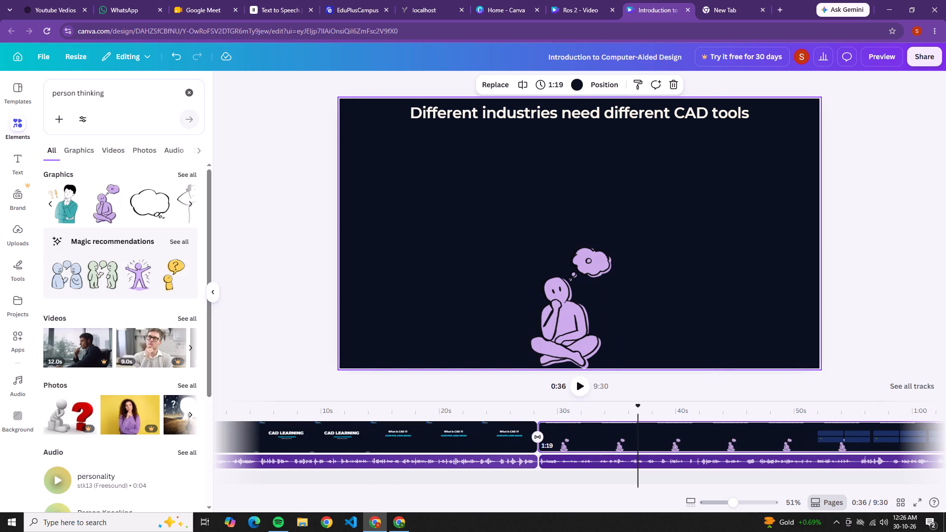
{"action": "left_click", "coordinate": [191, 92]}
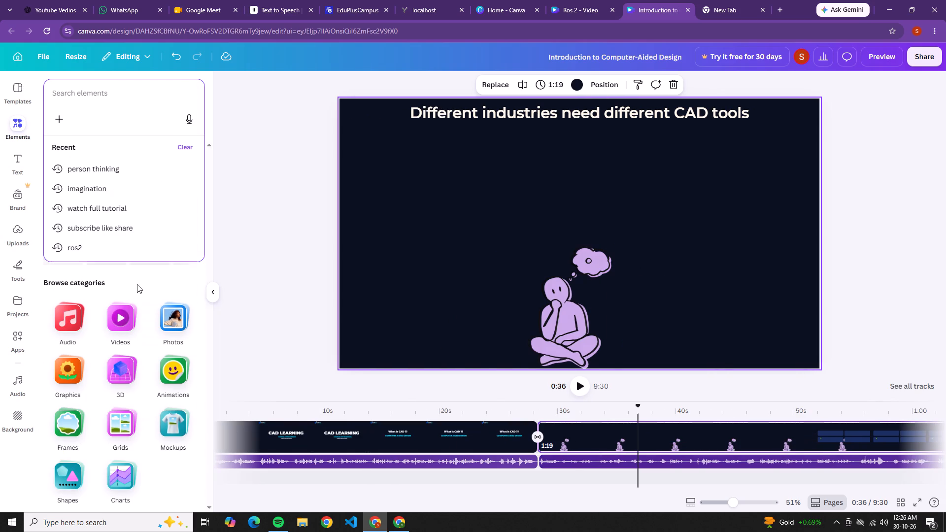
{"action": "left_click", "coordinate": [148, 273]}
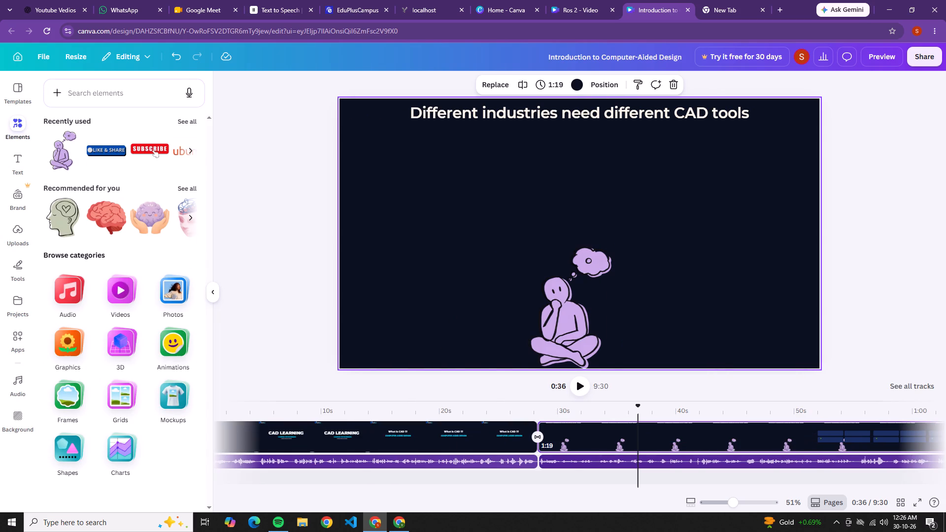
{"action": "left_click", "coordinate": [91, 96]}
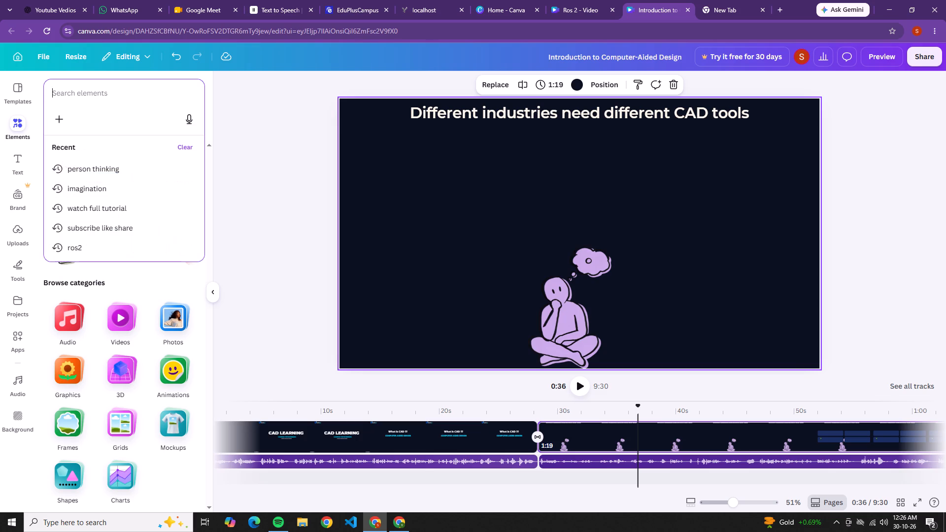
{"action": "type", "text": "CLOUD"}
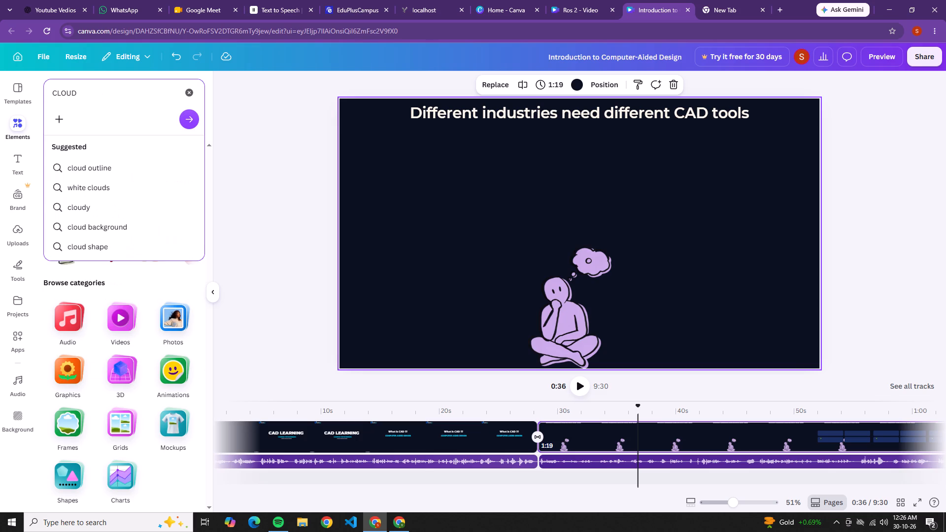
{"action": "left_click", "coordinate": [87, 164]}
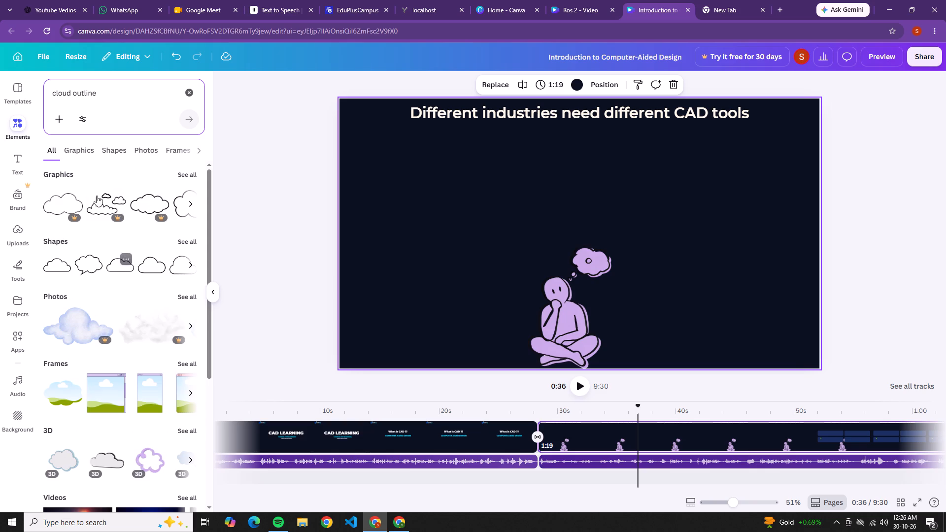
Search elements for "cloud" and add the solid black speech-bubble cloud shape over the thinking figure's thought cloud on the second page.
{"action": "left_click", "coordinate": [105, 95]}
{"action": "key", "text": "BackSpace"}
{"action": "key", "text": "BackSpace"}
{"action": "key", "text": "BackSpace"}
{"action": "key", "text": "BackSpace"}
{"action": "key", "text": "BackSpace"}
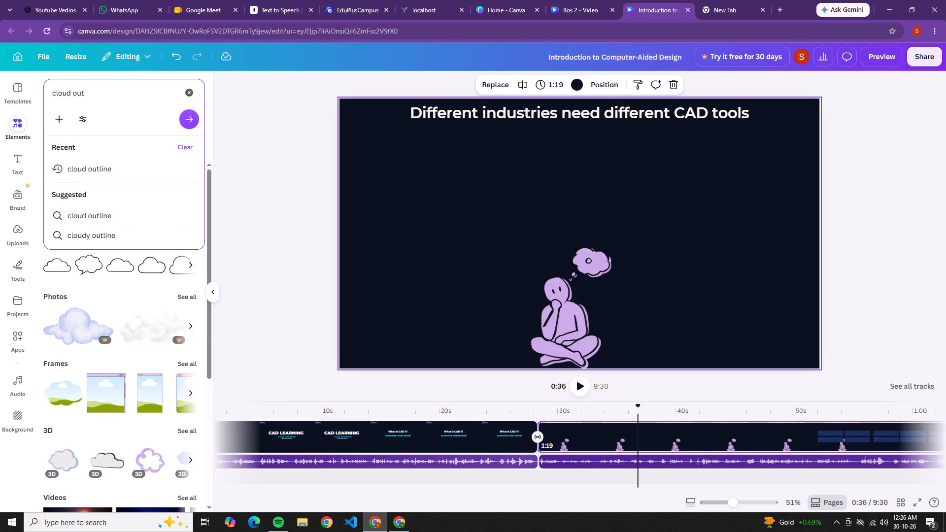
{"action": "key", "text": "BackSpace"}
{"action": "key", "text": "BackSpace"}
{"action": "key", "text": "BackSpace"}
{"action": "key", "text": "Return"}
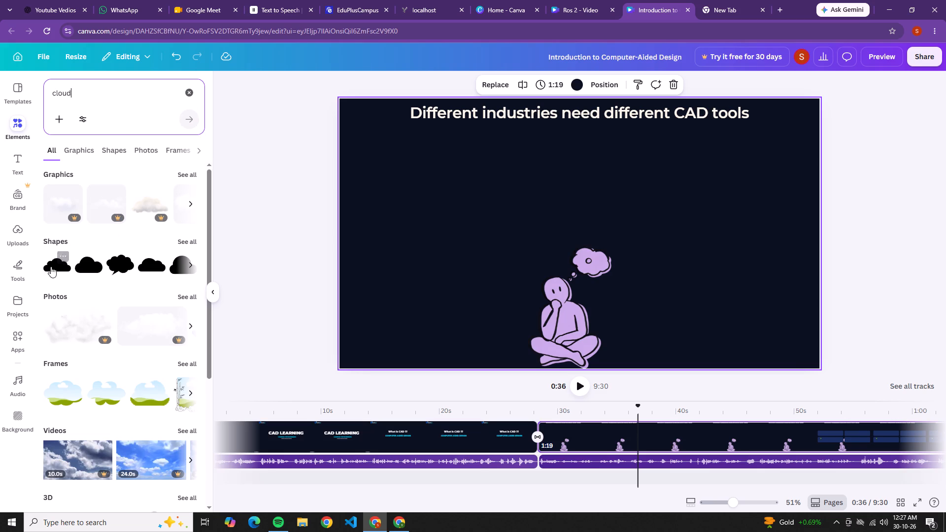
{"action": "left_click_drag", "start_coordinate": [115, 266], "coordinate": [558, 234]}
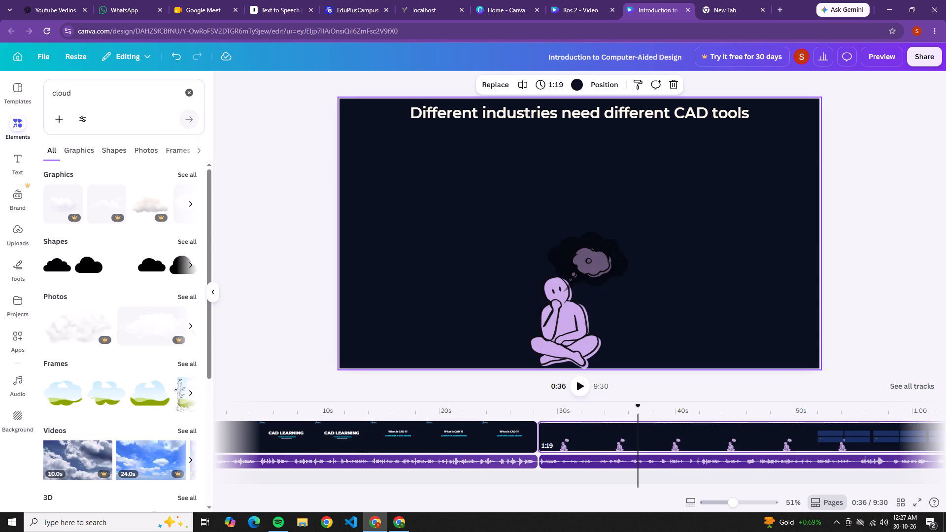
{"action": "left_click_drag", "start_coordinate": [558, 234], "coordinate": [573, 234]}
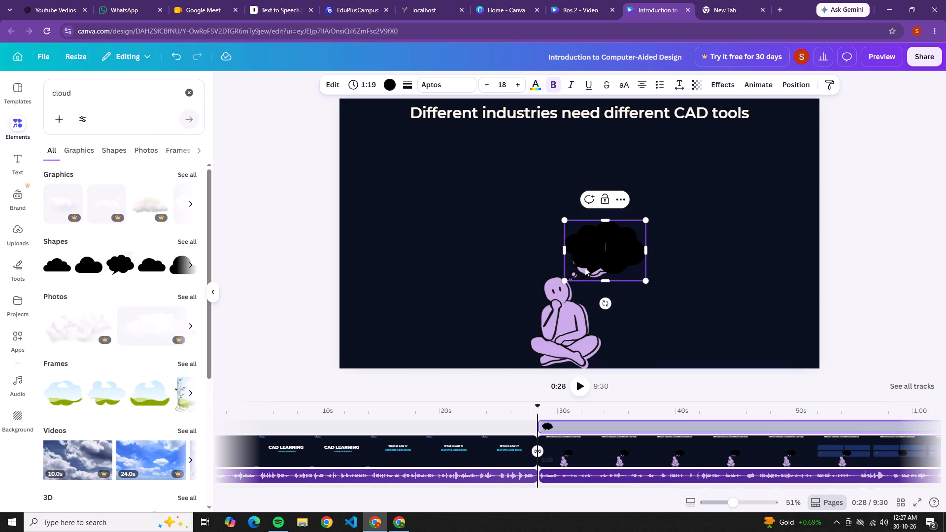
Resize and reposition the black cloud shape so it covers the purple thought cloud above the figure's head.
{"action": "left_click", "coordinate": [650, 218]}
{"action": "left_click", "coordinate": [630, 237]}
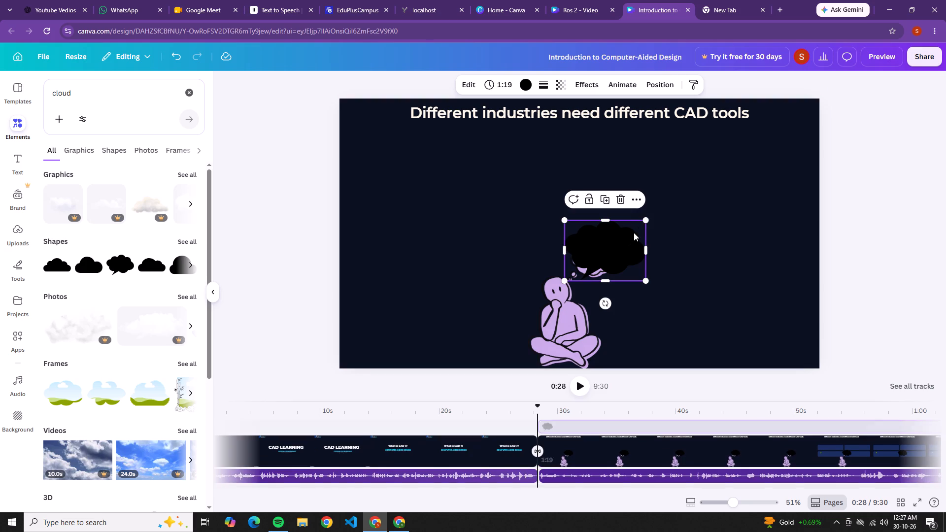
{"action": "left_click_drag", "start_coordinate": [644, 221], "coordinate": [621, 256]}
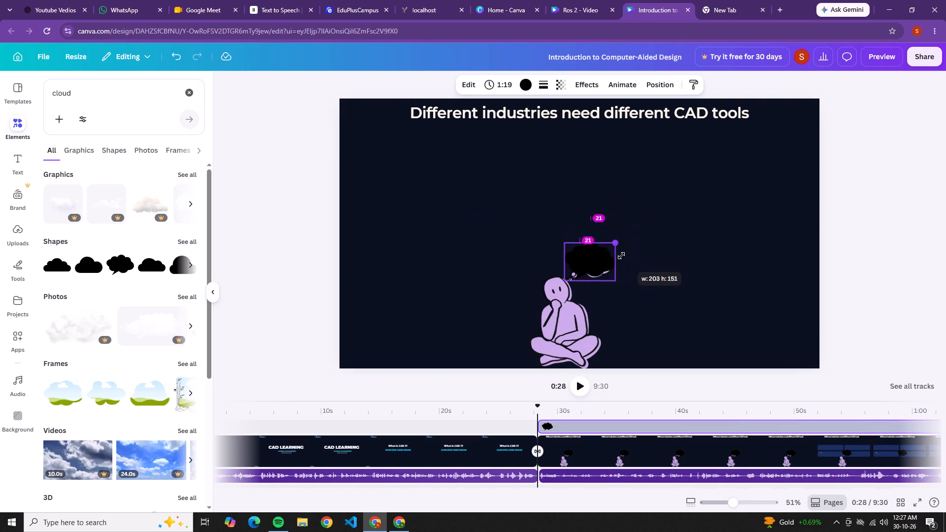
{"action": "left_click_drag", "start_coordinate": [621, 256], "coordinate": [621, 257]}
{"action": "left_click_drag", "start_coordinate": [587, 266], "coordinate": [587, 273]}
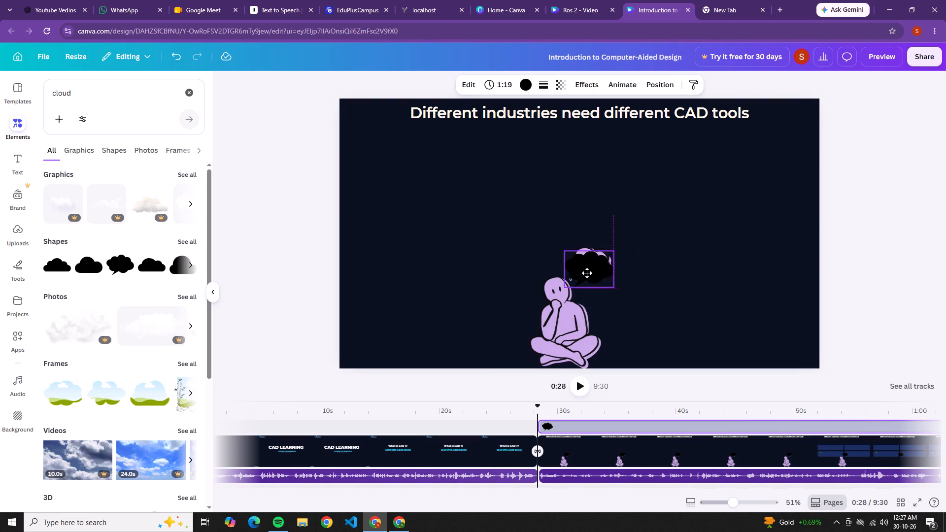
{"action": "left_click_drag", "start_coordinate": [587, 273], "coordinate": [585, 274]}
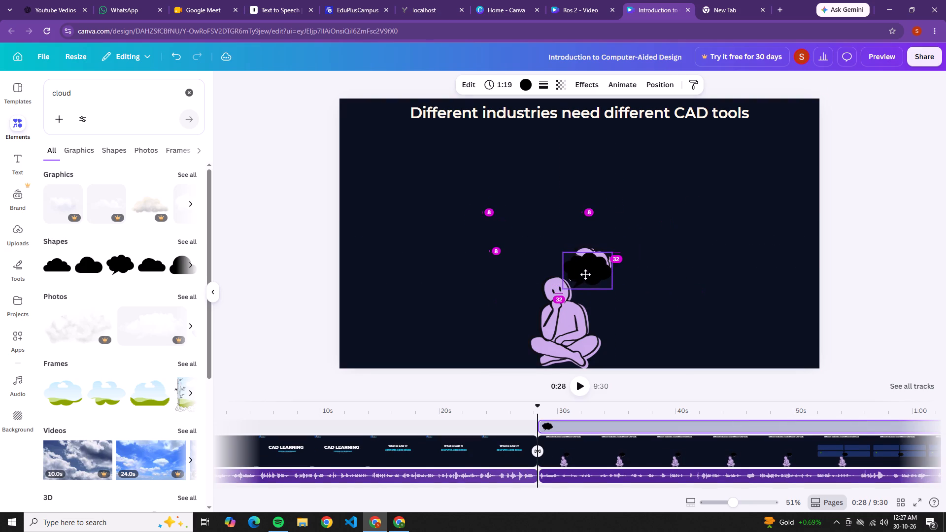
{"action": "left_click_drag", "start_coordinate": [585, 274], "coordinate": [585, 276]}
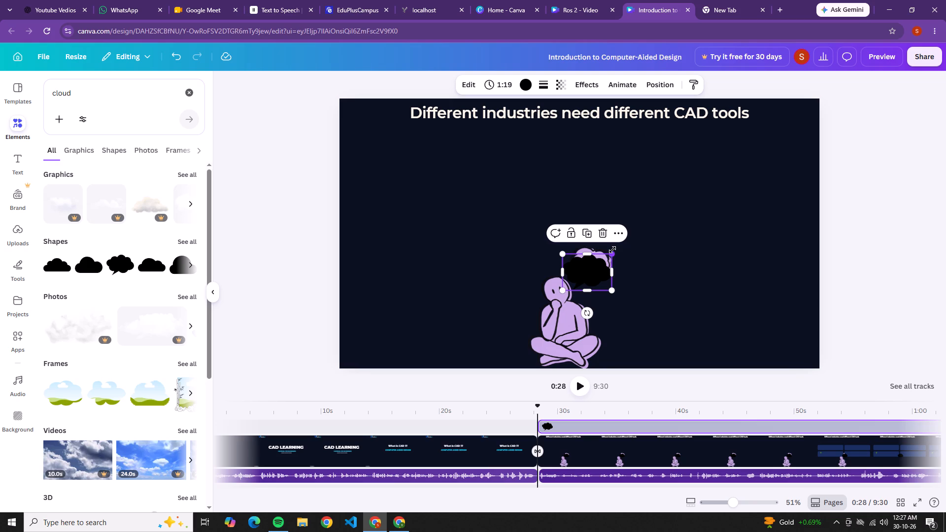
{"action": "double_click", "coordinate": [612, 250]}
{"action": "left_click_drag", "start_coordinate": [613, 257], "coordinate": [620, 238]}
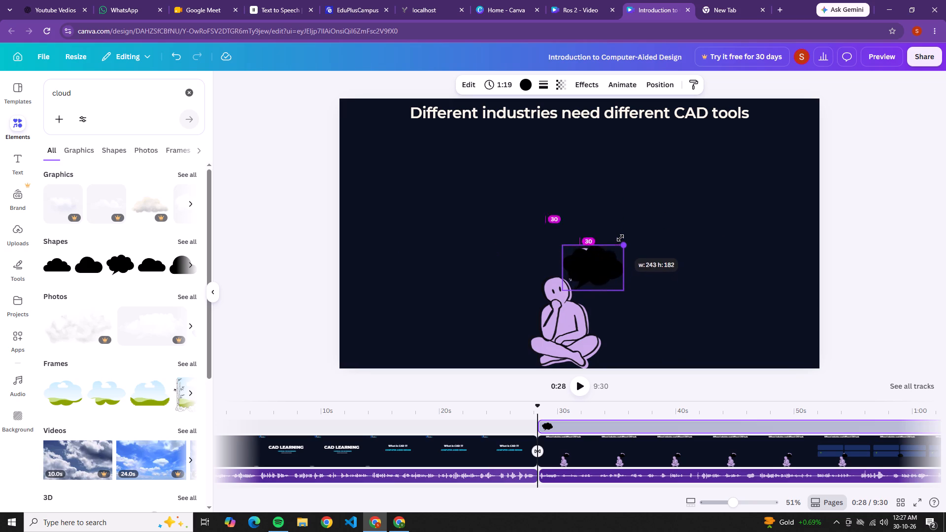
{"action": "left_click_drag", "start_coordinate": [620, 238], "coordinate": [622, 232]}
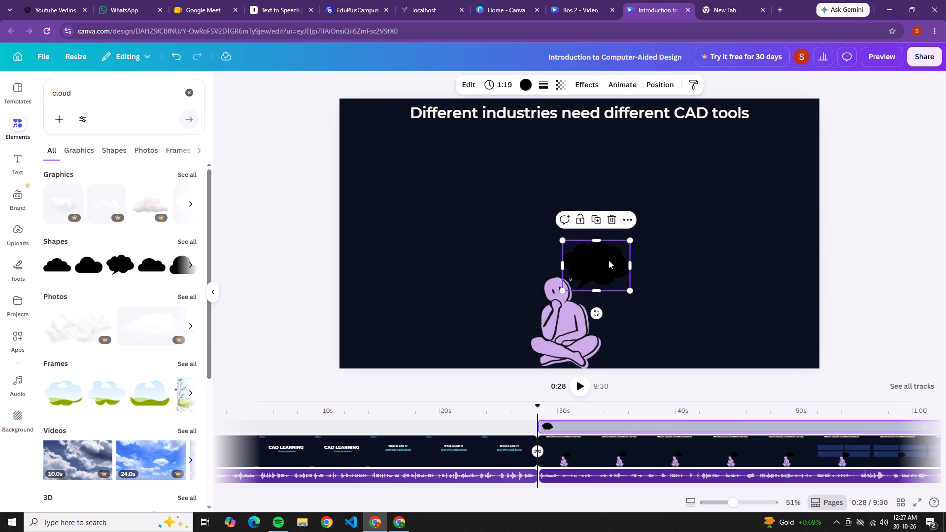
Nudge the black cloud shape and stretch it slightly taller so it fully hides the purple thought cloud on the second page.
{"action": "left_click_drag", "start_coordinate": [603, 262], "coordinate": [602, 265]}
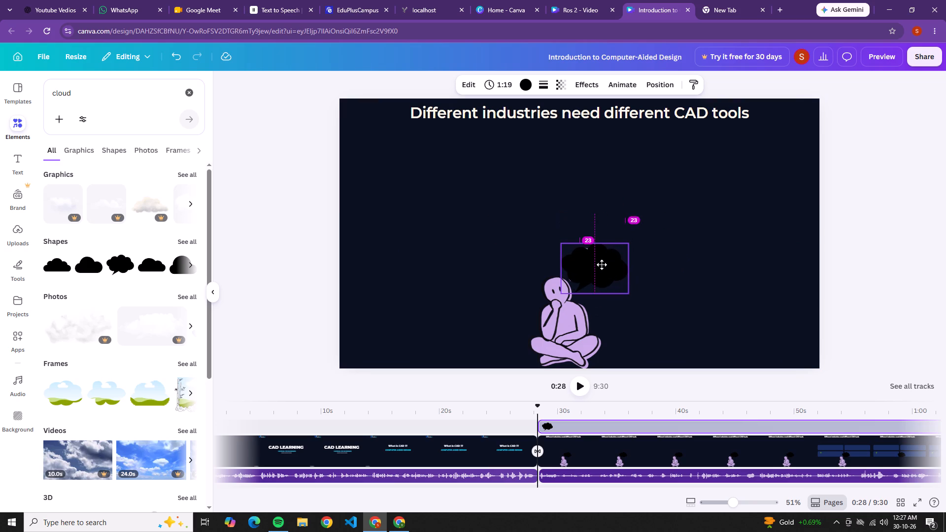
{"action": "left_click_drag", "start_coordinate": [602, 265], "coordinate": [602, 266]}
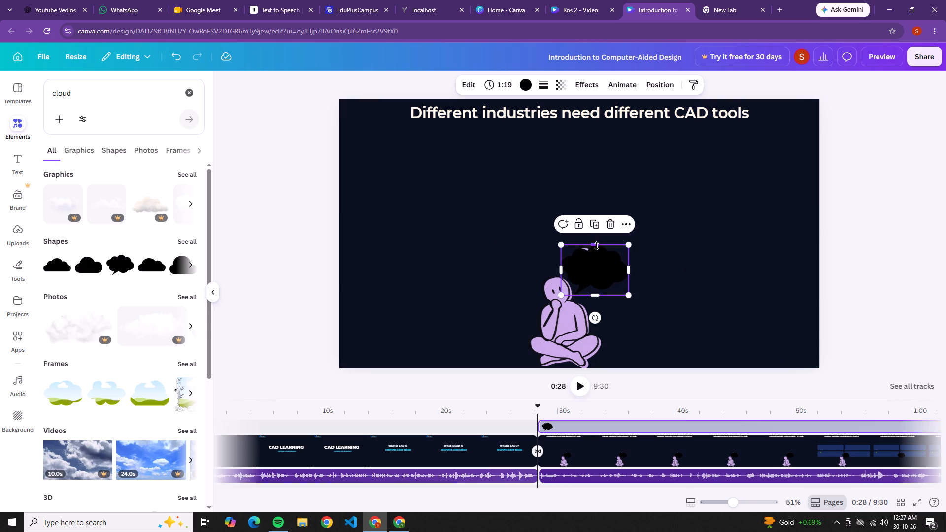
{"action": "left_click_drag", "start_coordinate": [597, 246], "coordinate": [596, 240]}
{"action": "left_click", "coordinate": [591, 274]}
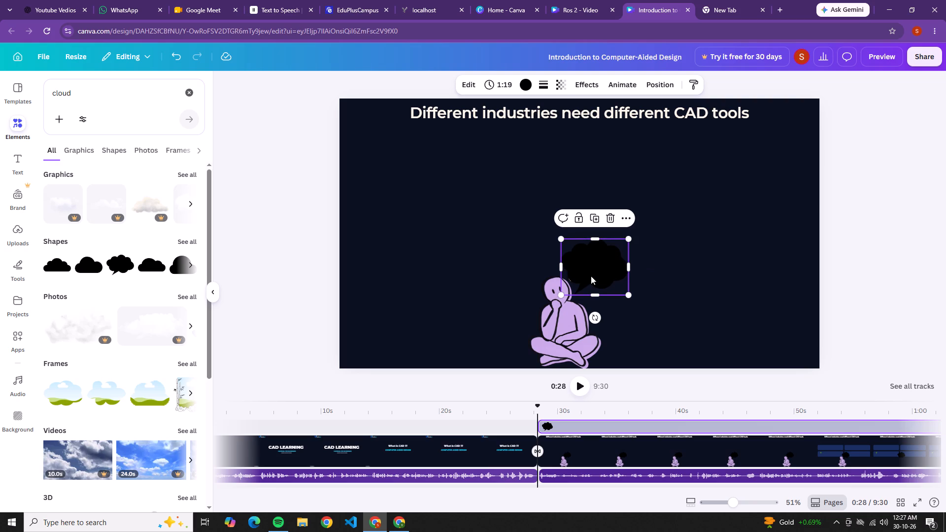
{"action": "left_click", "coordinate": [590, 267]}
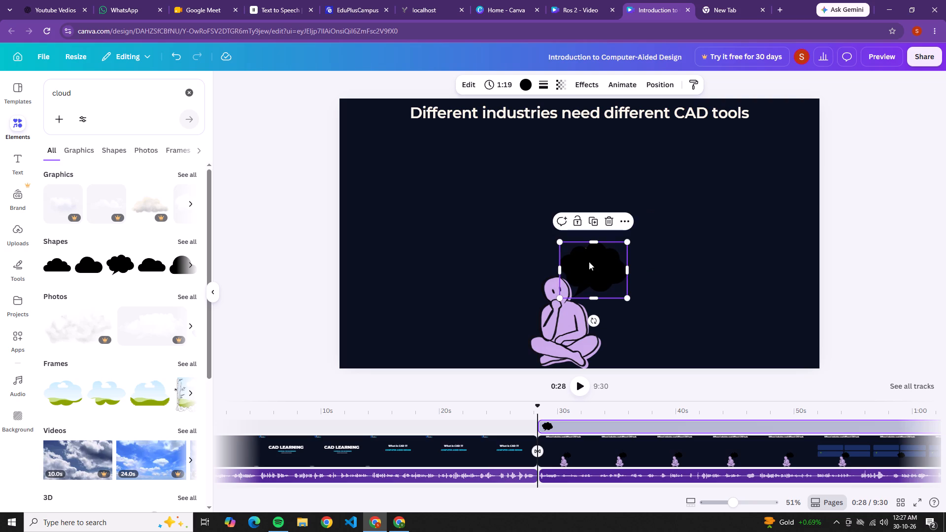
{"action": "left_click", "coordinate": [590, 242]}
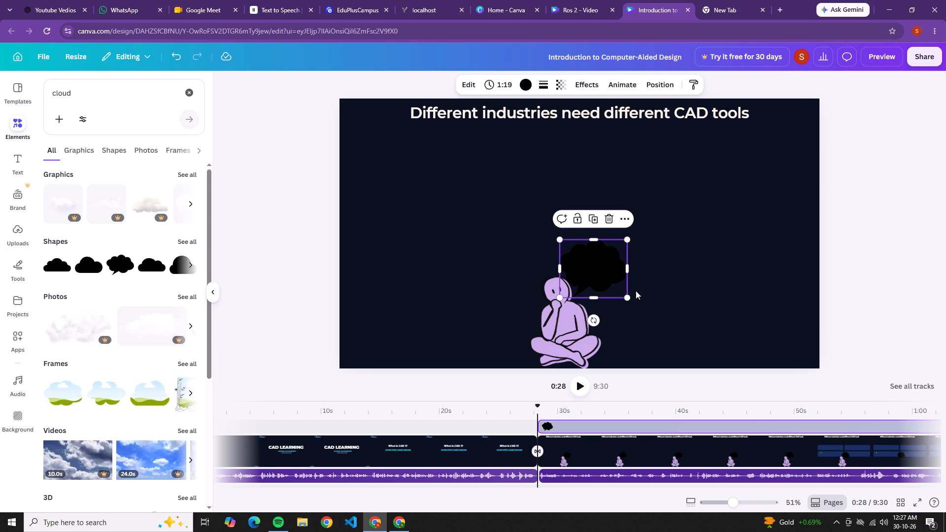
{"action": "left_click", "coordinate": [674, 250]}
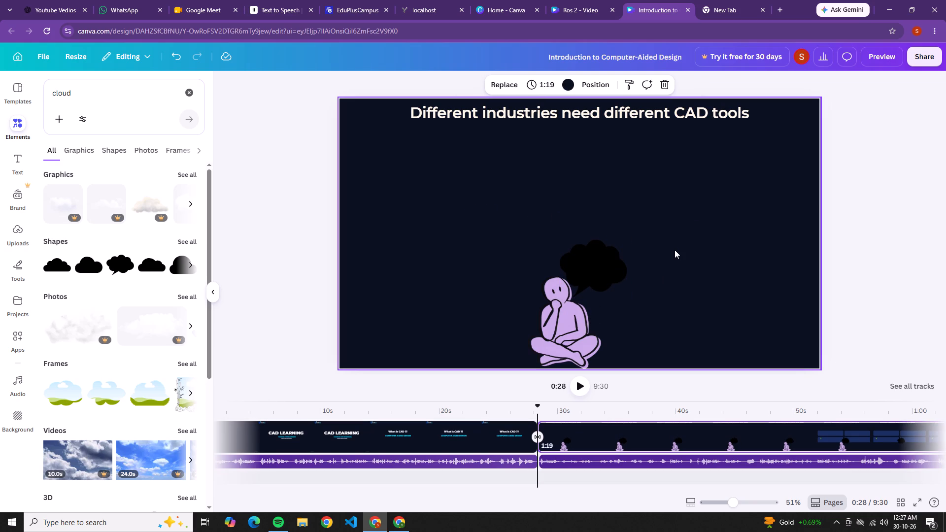
Recolour the cloud shape to the page's background colour #0b1020.
{"action": "left_click", "coordinate": [603, 263]}
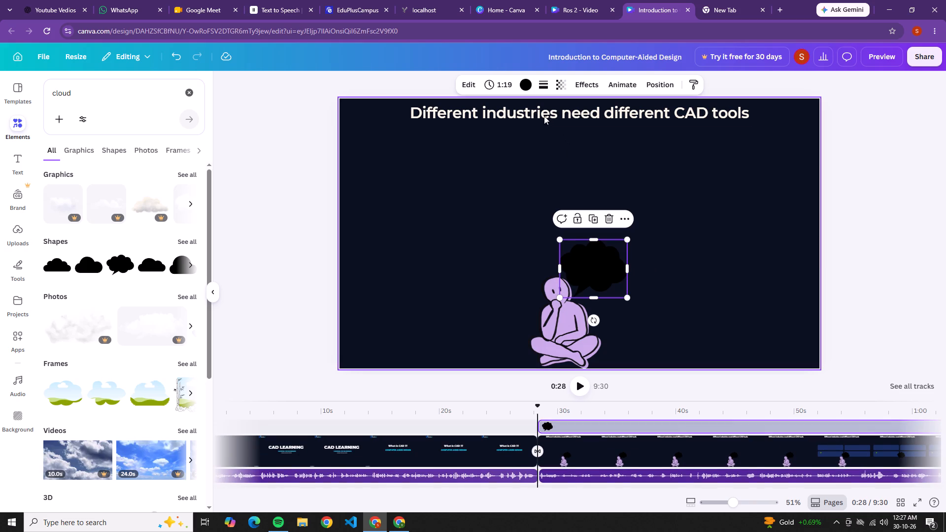
{"action": "left_click", "coordinate": [530, 89]}
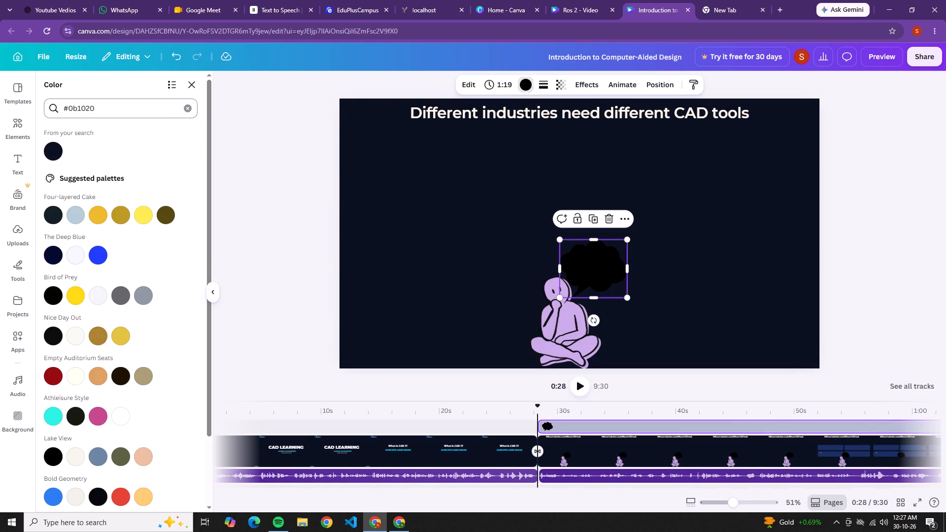
{"action": "left_click", "coordinate": [60, 146]}
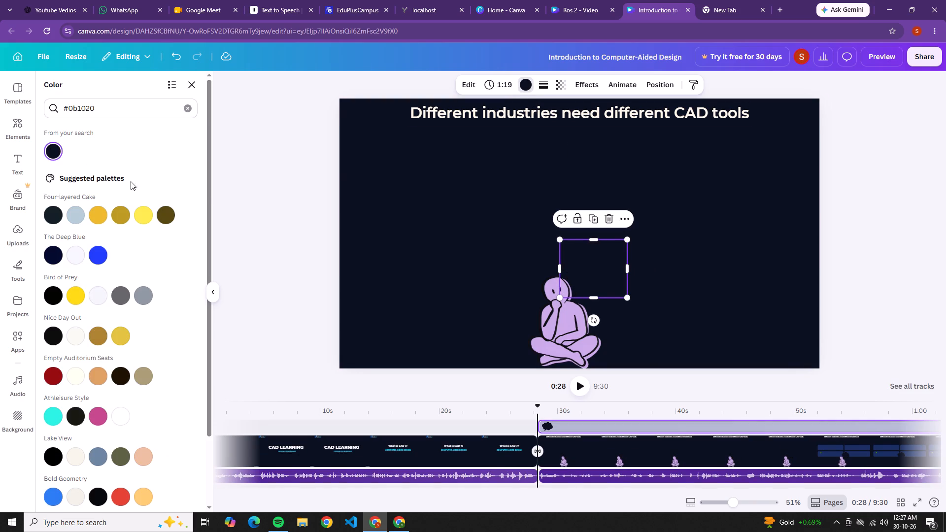
{"action": "left_click", "coordinate": [403, 179]}
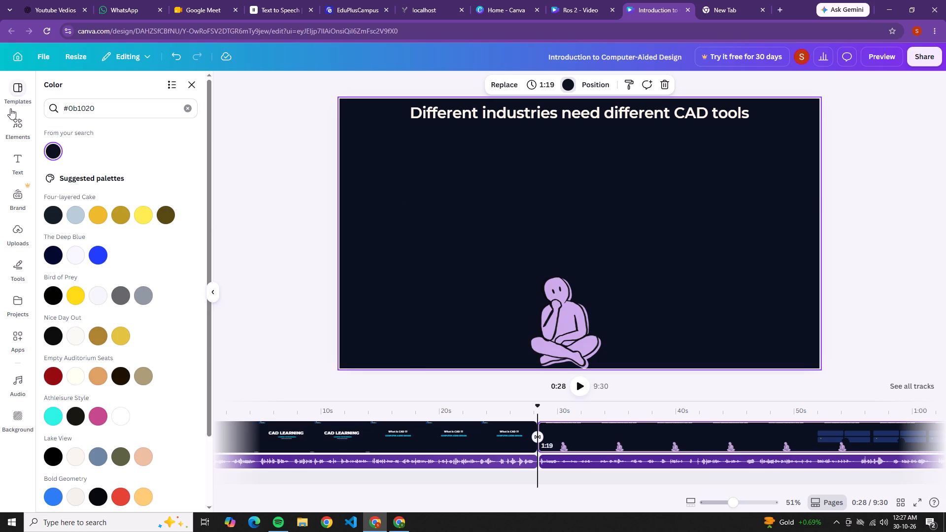
Search elements for "question mark" and add the black hand-drawn question mark graphic above the thinking figure.
{"action": "left_click", "coordinate": [26, 121]}
{"action": "left_click_drag", "start_coordinate": [115, 101], "coordinate": [27, 91]}
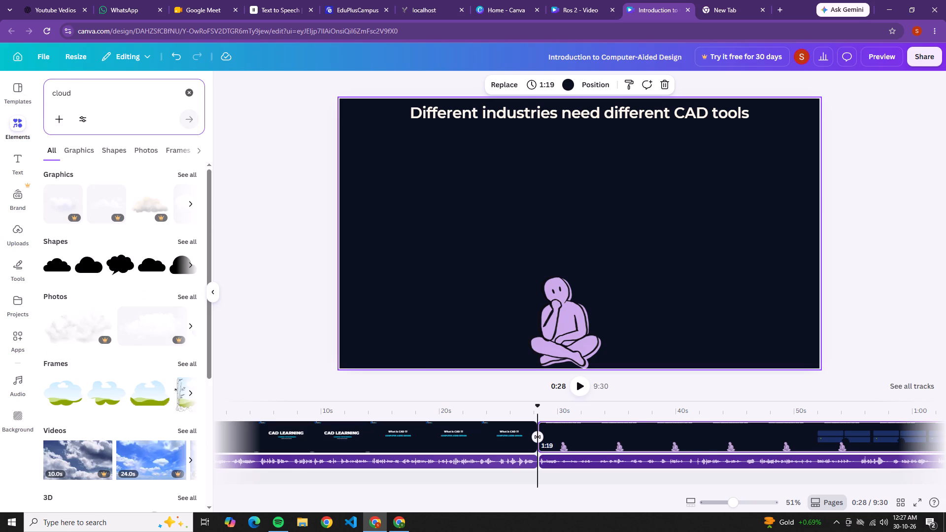
{"action": "left_click_drag", "start_coordinate": [72, 96], "coordinate": [43, 100]}
{"action": "type", "text": "QUESTION"}
{"action": "key", "text": "space"}
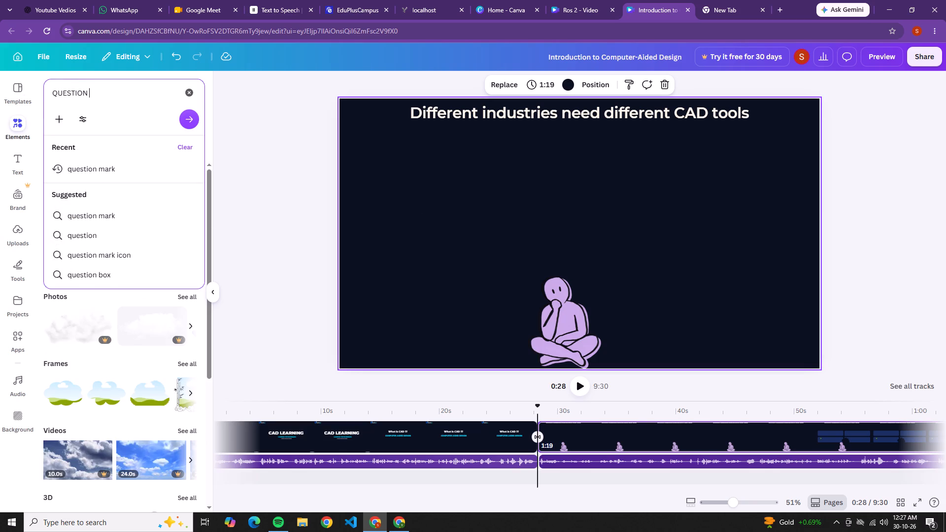
{"action": "key", "text": "Down"}
{"action": "key", "text": "Return"}
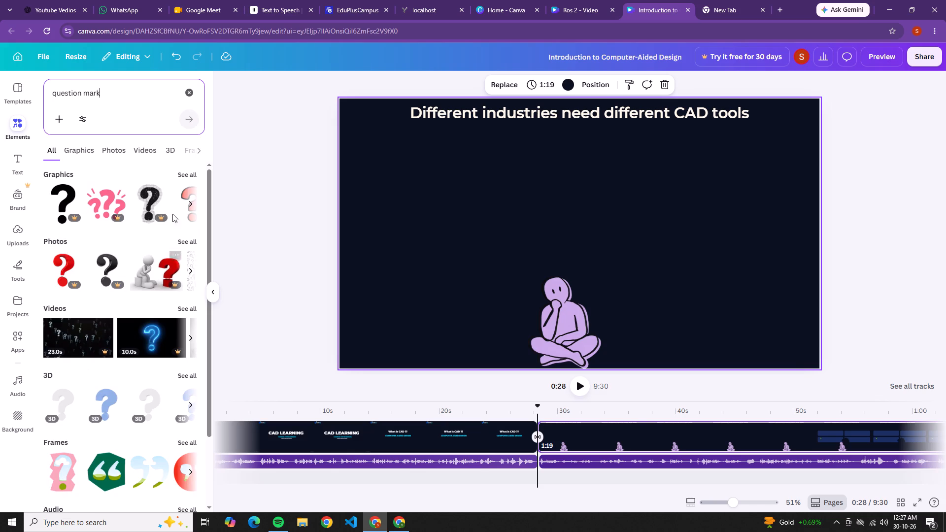
{"action": "left_click", "coordinate": [188, 204]}
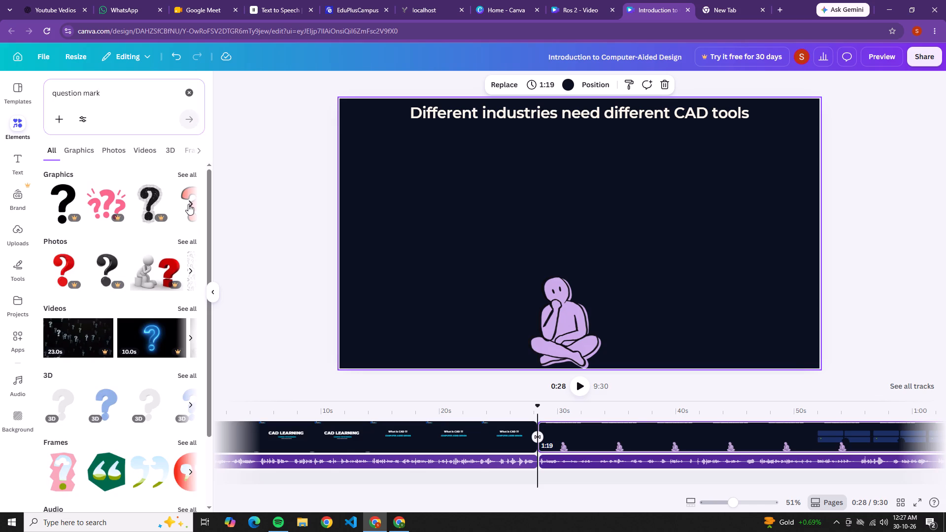
{"action": "left_click_drag", "start_coordinate": [100, 203], "coordinate": [472, 199]}
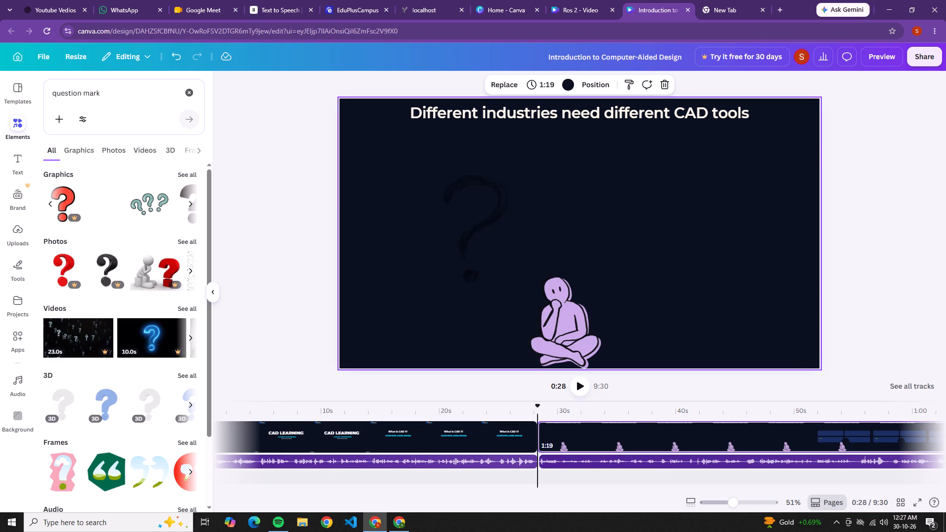
{"action": "left_click_drag", "start_coordinate": [472, 199], "coordinate": [580, 203]}
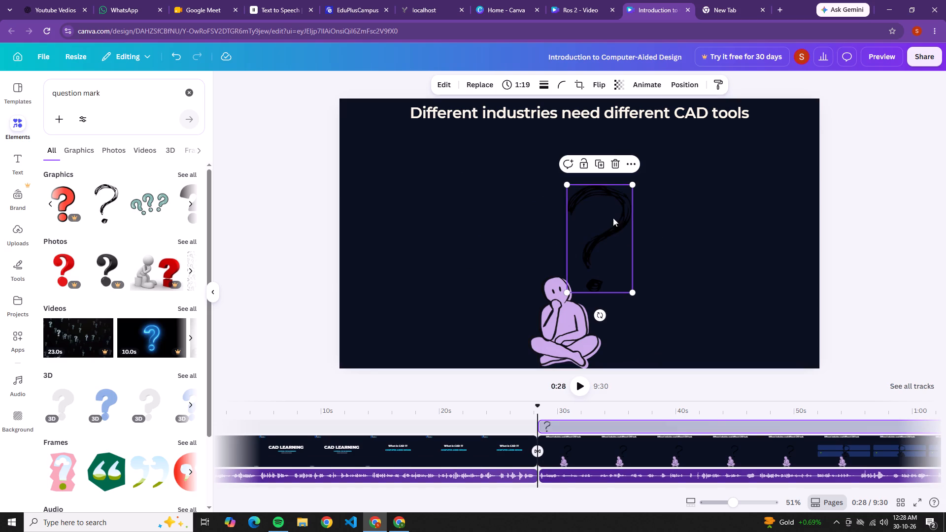
Shrink the question mark to a small size, place it beside the figure's head and tilt it slightly clockwise.
{"action": "left_click_drag", "start_coordinate": [631, 182], "coordinate": [616, 251]}
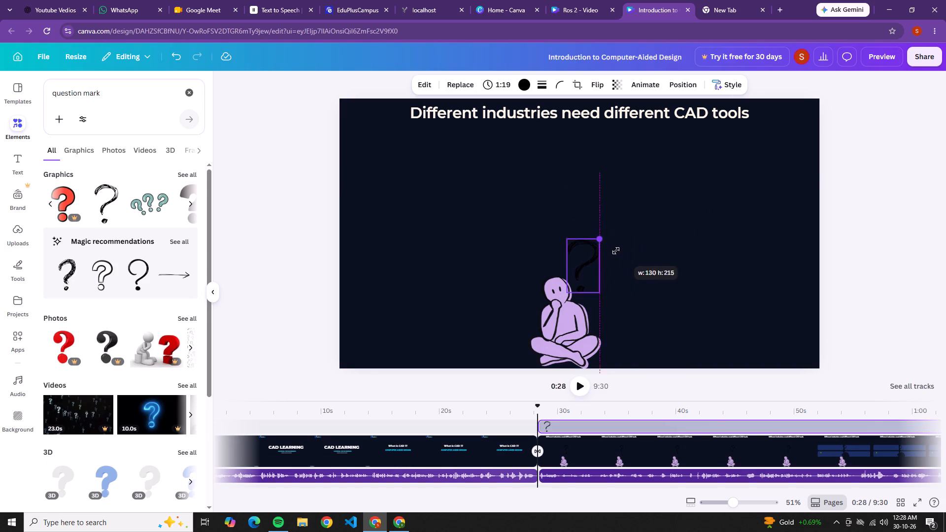
{"action": "left_click_drag", "start_coordinate": [616, 251], "coordinate": [604, 268]}
{"action": "left_click_drag", "start_coordinate": [576, 273], "coordinate": [588, 269]}
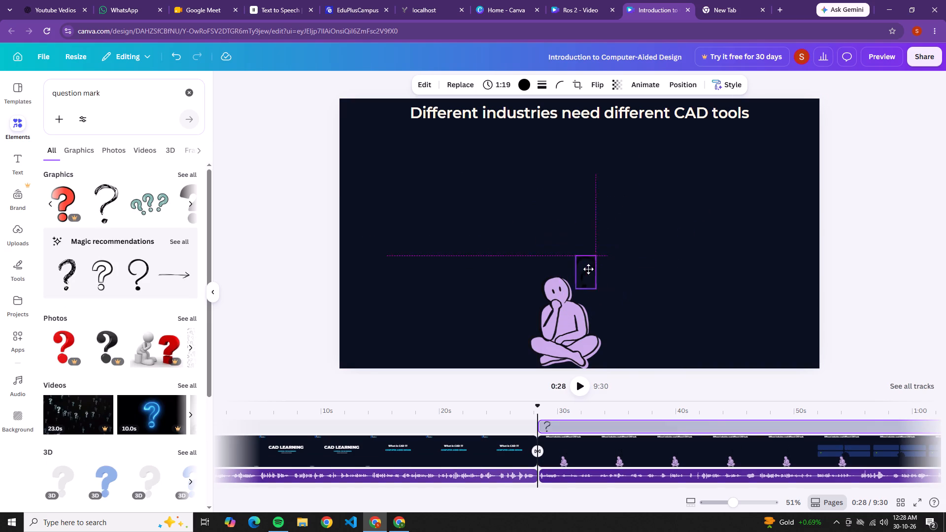
{"action": "left_click_drag", "start_coordinate": [588, 269], "coordinate": [592, 266]}
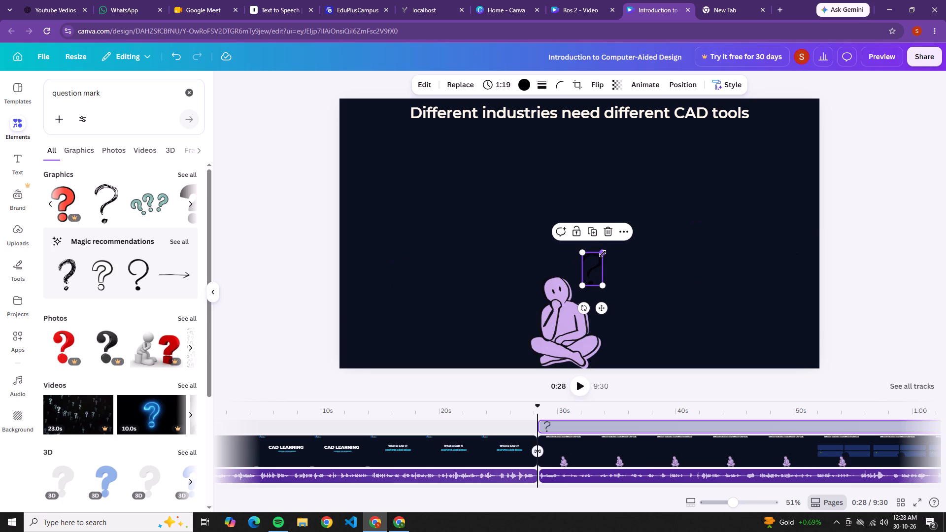
{"action": "left_click_drag", "start_coordinate": [603, 251], "coordinate": [598, 262]}
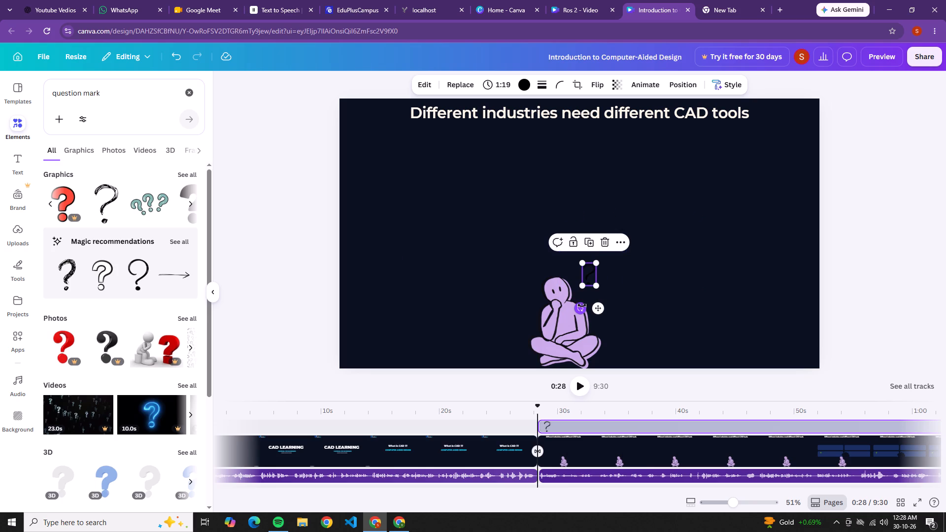
{"action": "left_click", "coordinate": [582, 306]}
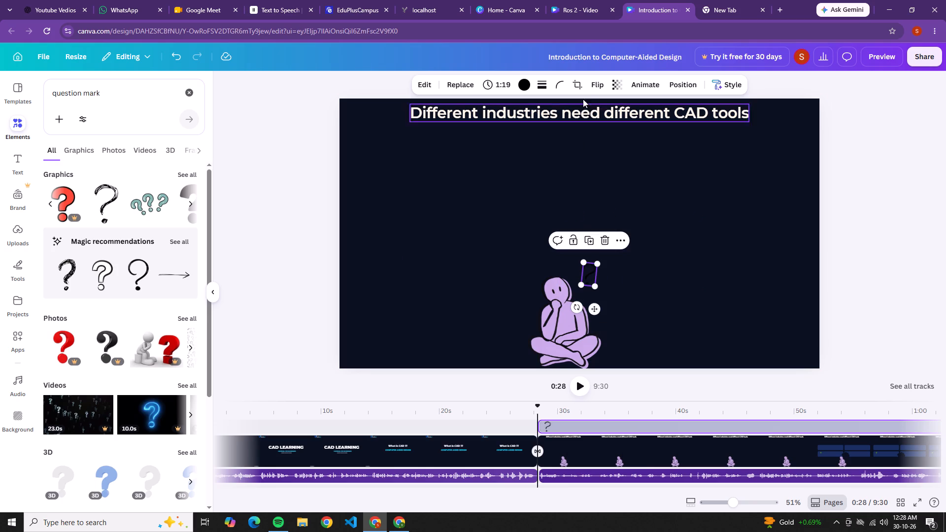
Recolour the question mark with the light blue from the The Deep Blue palette.
{"action": "left_click", "coordinate": [712, 88]}
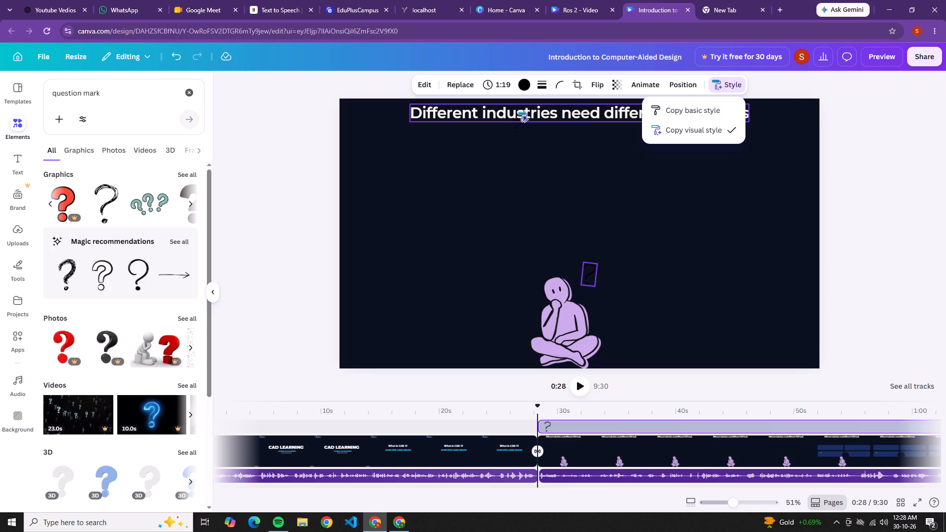
{"action": "left_click", "coordinate": [524, 87]}
{"action": "left_click", "coordinate": [75, 256]}
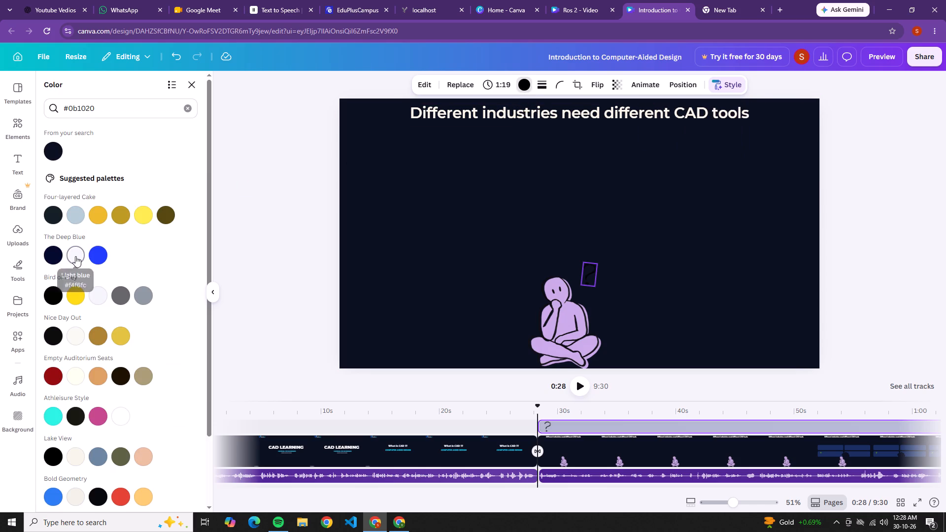
{"action": "left_click", "coordinate": [388, 230]}
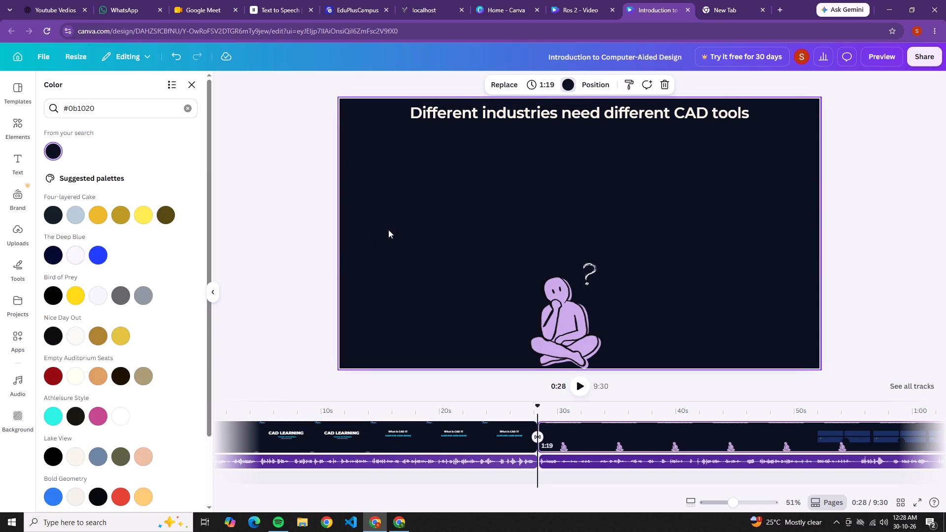
Move the question mark closer so it sits just above the thinking figure's head.
{"action": "left_click_drag", "start_coordinate": [590, 268], "coordinate": [584, 265]}
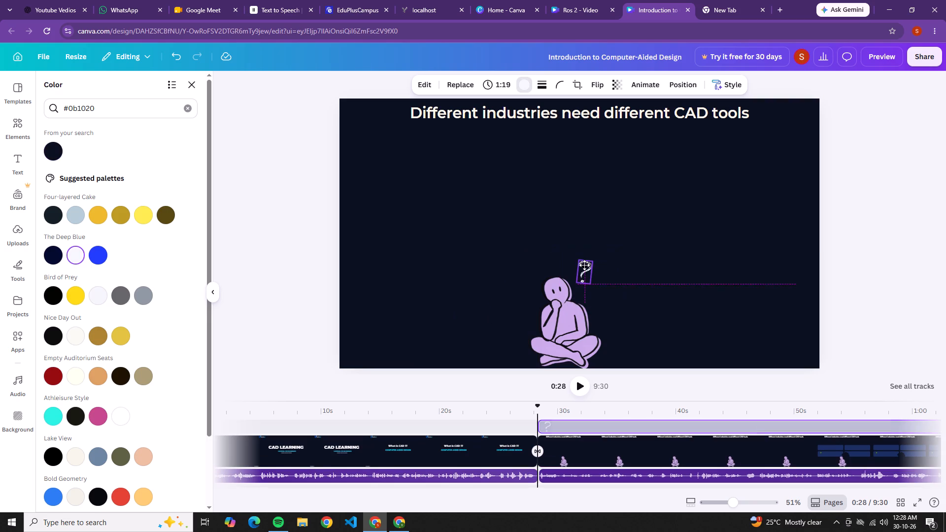
{"action": "left_click_drag", "start_coordinate": [584, 265], "coordinate": [573, 262]}
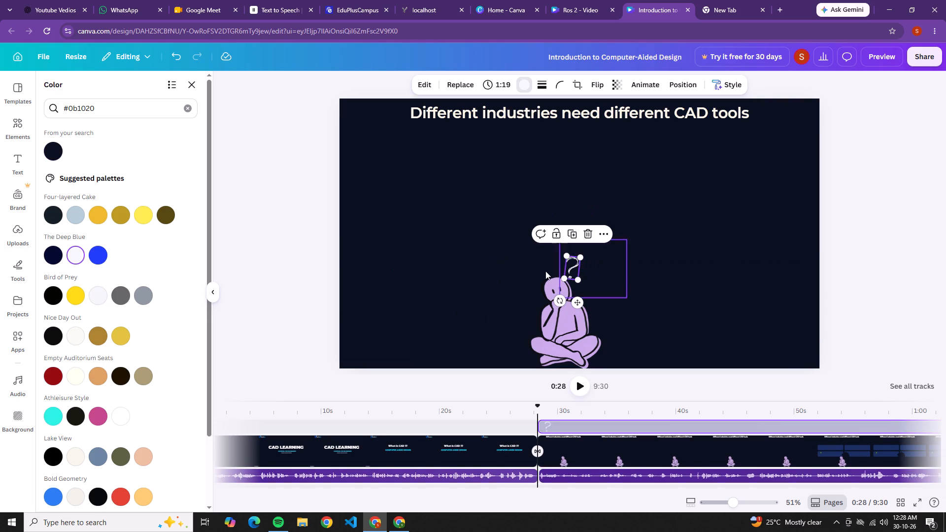
{"action": "left_click", "coordinate": [471, 282]}
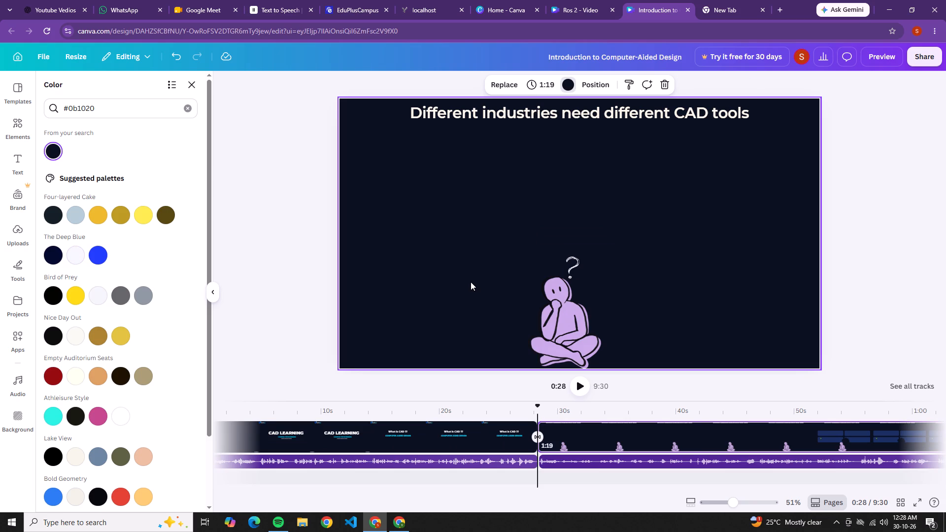
Play the second page to 0:35 and trim the question mark's duration to 7.6 s so it ends at that point.
{"action": "left_click", "coordinate": [576, 381]}
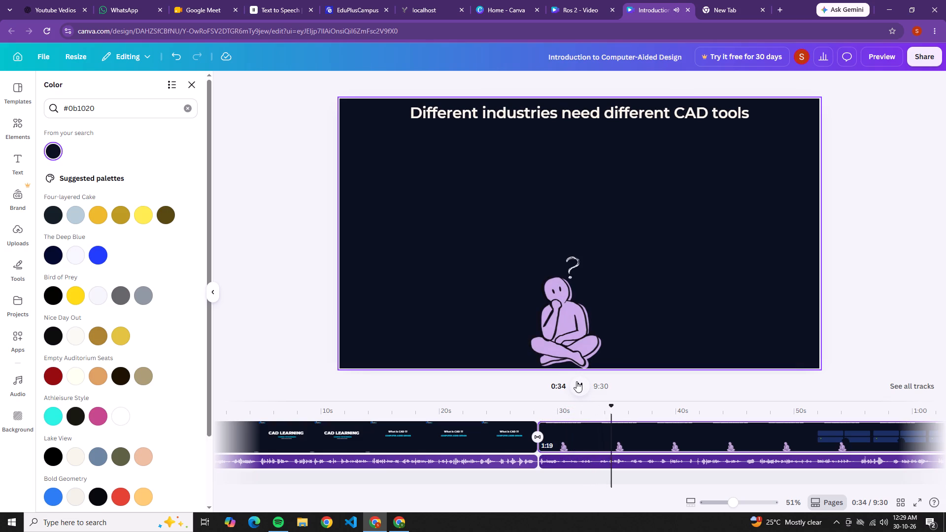
{"action": "left_click", "coordinate": [576, 381]}
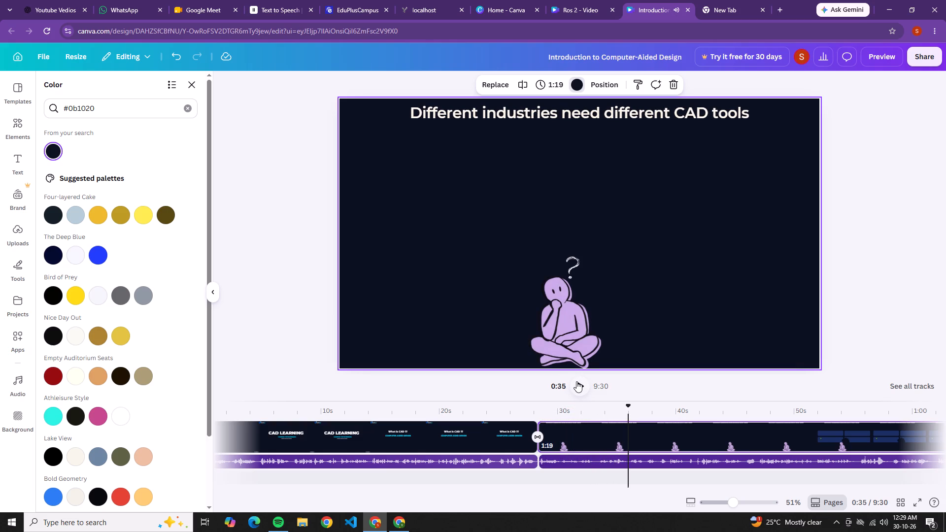
{"action": "left_click", "coordinate": [572, 261]}
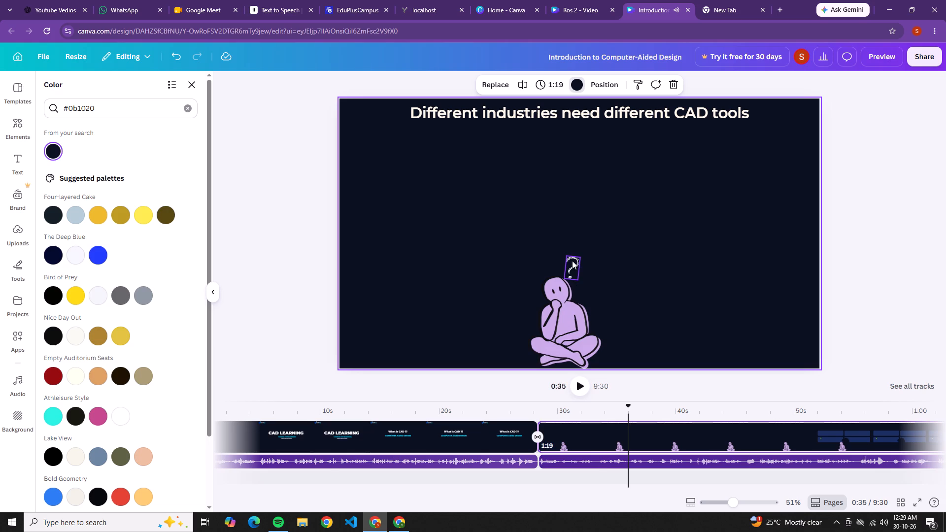
{"action": "left_click", "coordinate": [572, 261]}
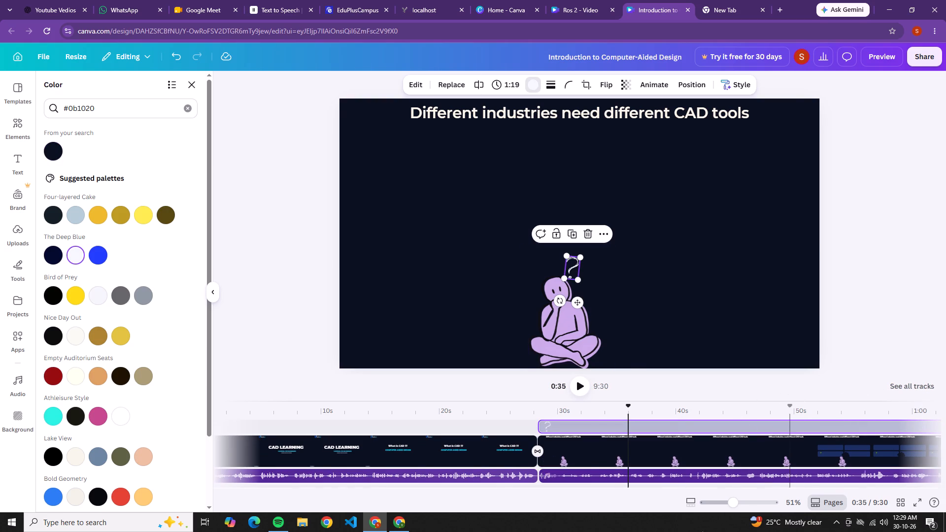
{"action": "left_click_drag", "start_coordinate": [273, 489], "coordinate": [360, 491]}
{"action": "left_click_drag", "start_coordinate": [660, 427], "coordinate": [482, 428]}
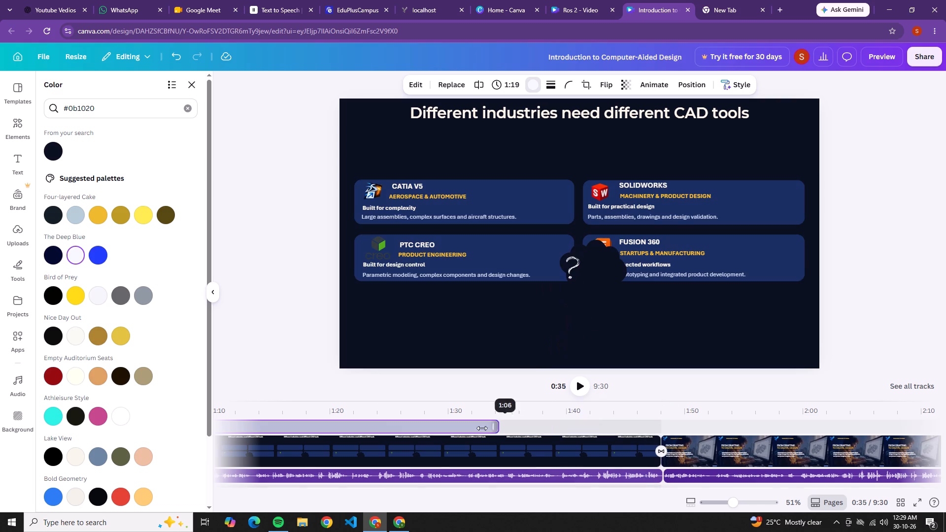
{"action": "left_click_drag", "start_coordinate": [482, 428], "coordinate": [254, 437]}
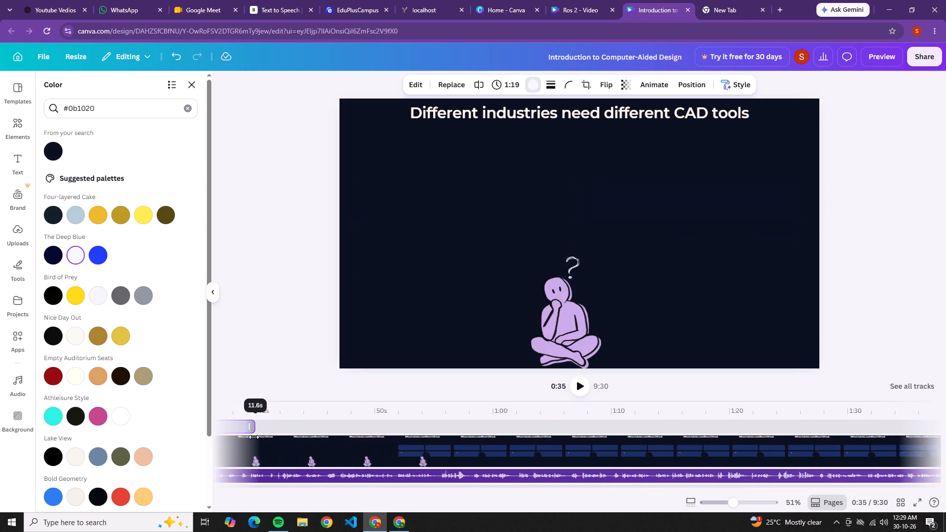
{"action": "left_click_drag", "start_coordinate": [254, 437], "coordinate": [371, 430]}
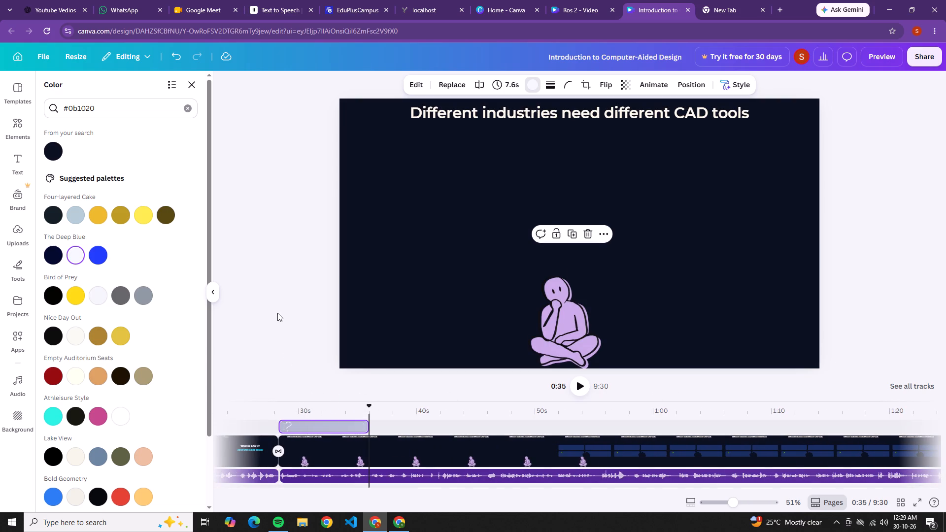
{"action": "left_click", "coordinate": [297, 423]}
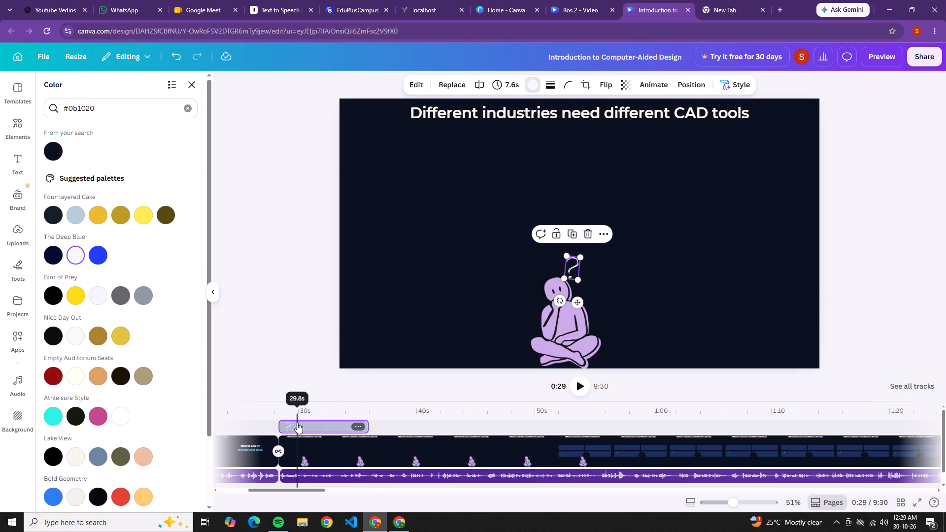
Apply the Blur animation to the question mark above the thinking figure.
{"action": "left_click", "coordinate": [647, 81]}
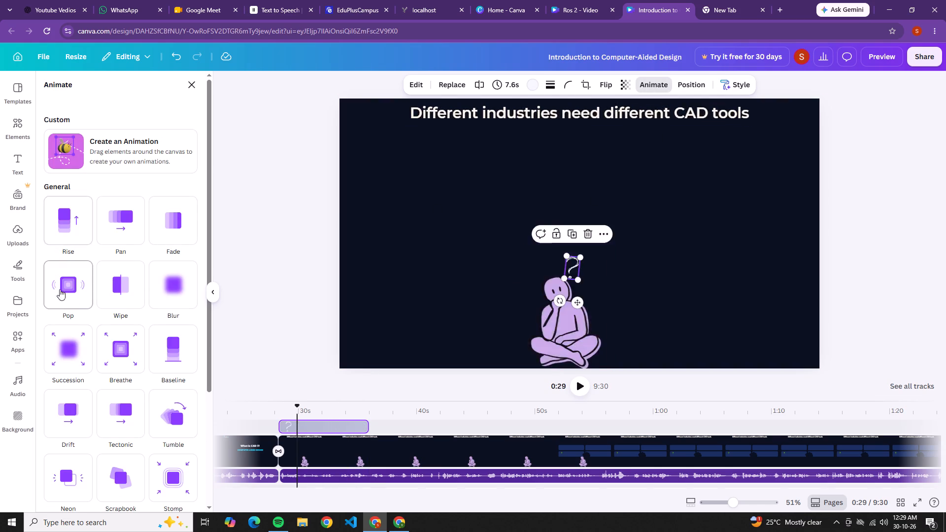
{"action": "left_click", "coordinate": [180, 286]}
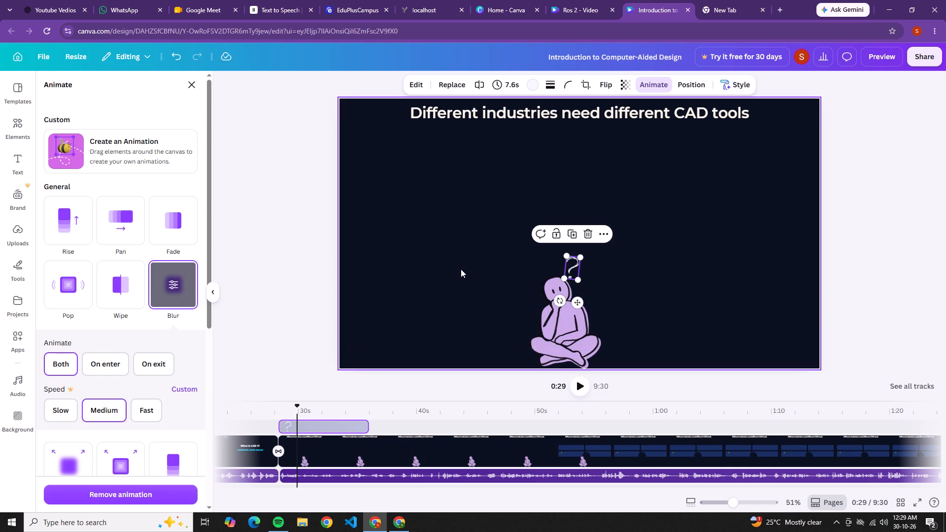
{"action": "left_click", "coordinate": [460, 270]}
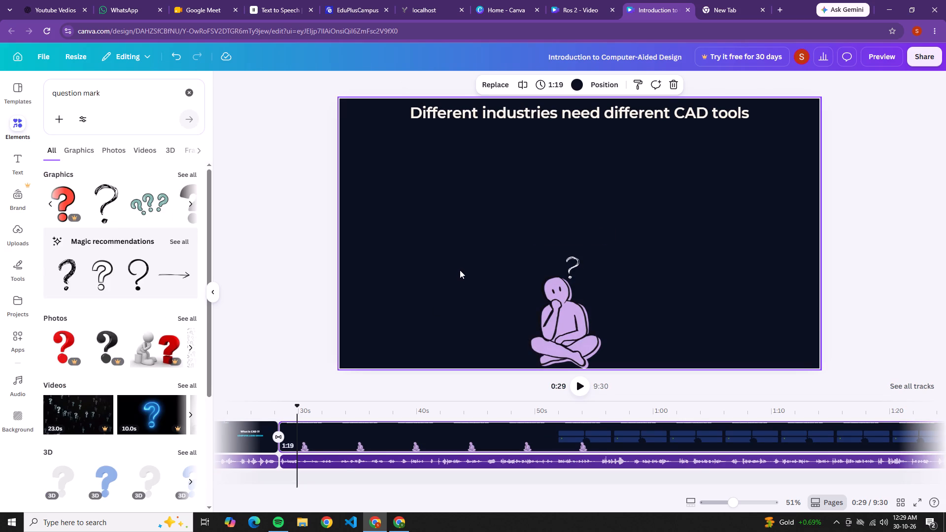
Apply the Rise animation to the thinking figure.
{"action": "left_click", "coordinate": [567, 306]}
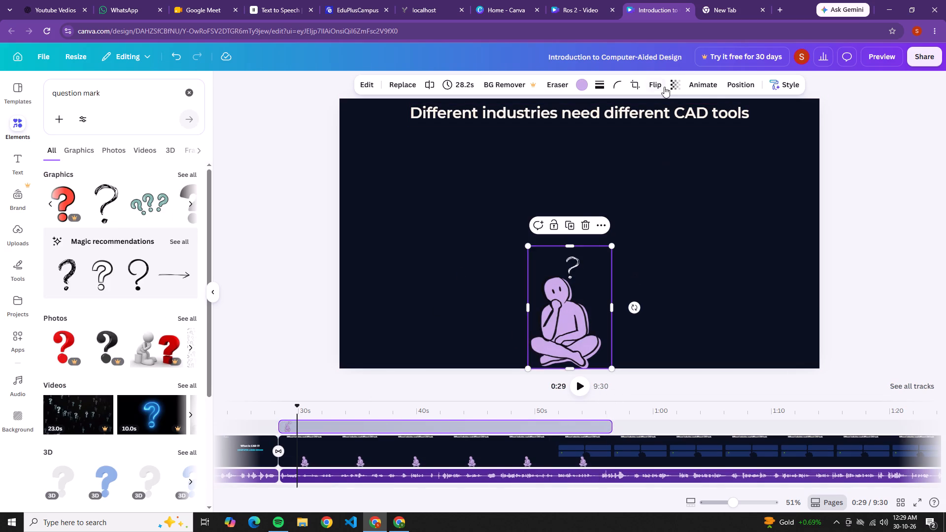
{"action": "left_click", "coordinate": [697, 89]}
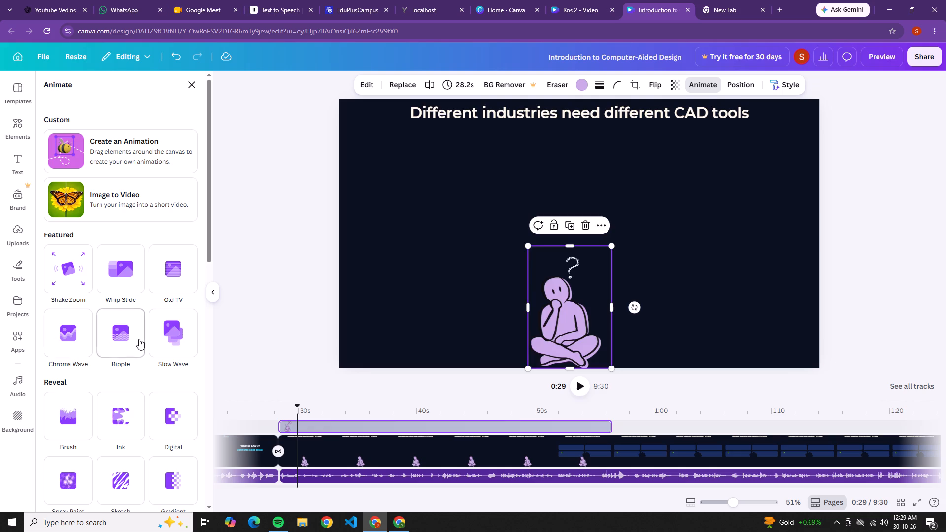
{"action": "scroll", "coordinate": [97, 420], "scroll_direction": "down", "scroll_amount": 1}
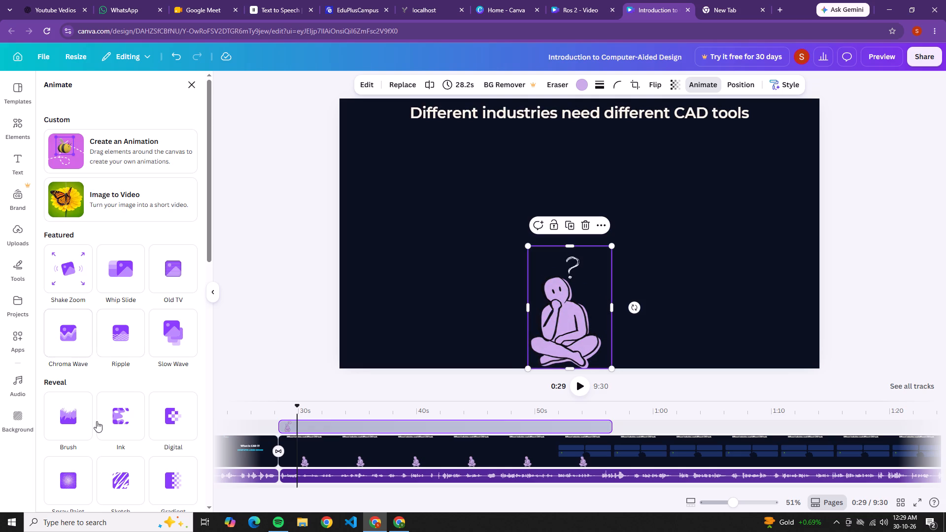
{"action": "scroll", "coordinate": [97, 421], "scroll_direction": "down", "scroll_amount": 1}
{"action": "left_click", "coordinate": [79, 465]}
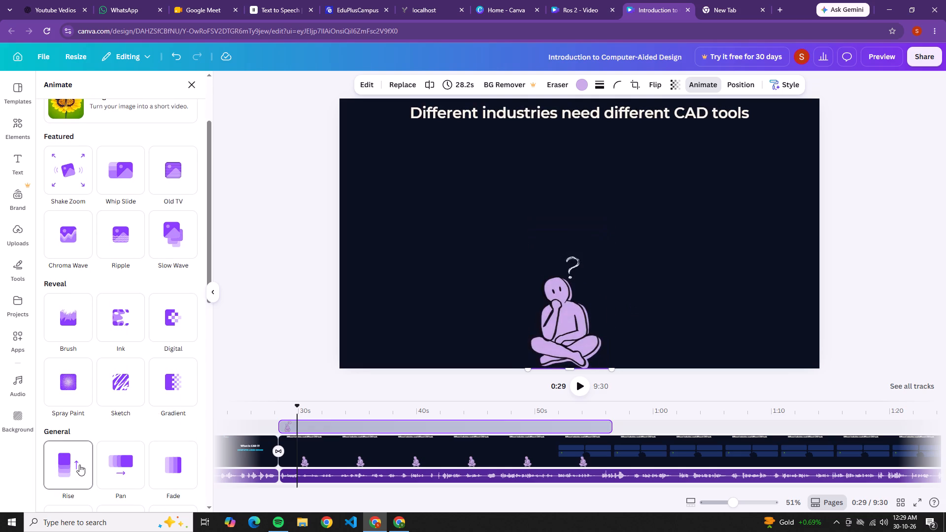
{"action": "left_click", "coordinate": [299, 323]}
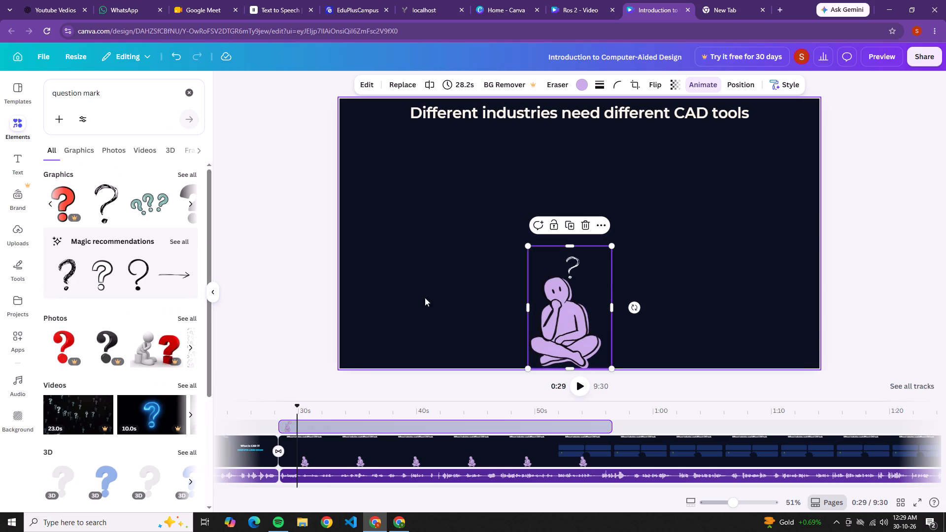
{"action": "left_click", "coordinate": [459, 282]}
Play the start of the second page up to 0:36 to check the question mark and figure animations.
{"action": "left_click", "coordinate": [281, 402]}
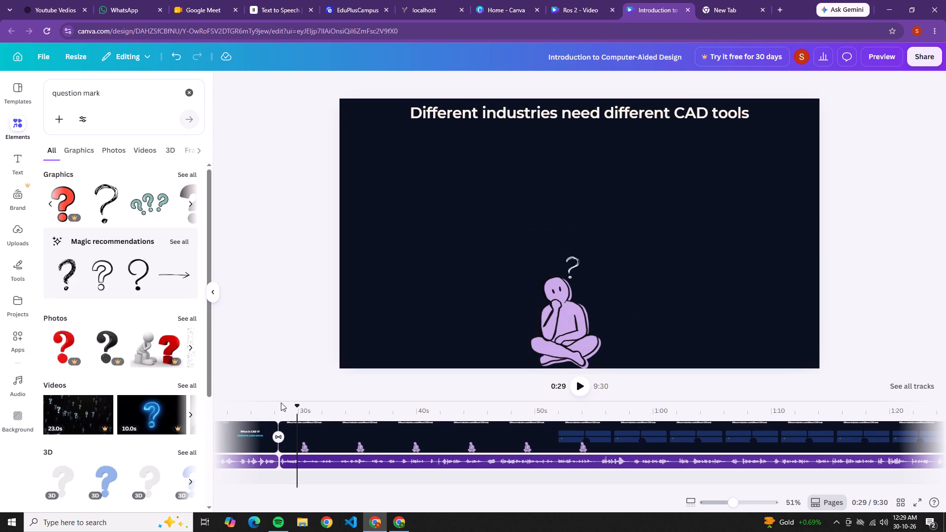
{"action": "left_click", "coordinate": [274, 407]}
{"action": "left_click", "coordinate": [584, 382]}
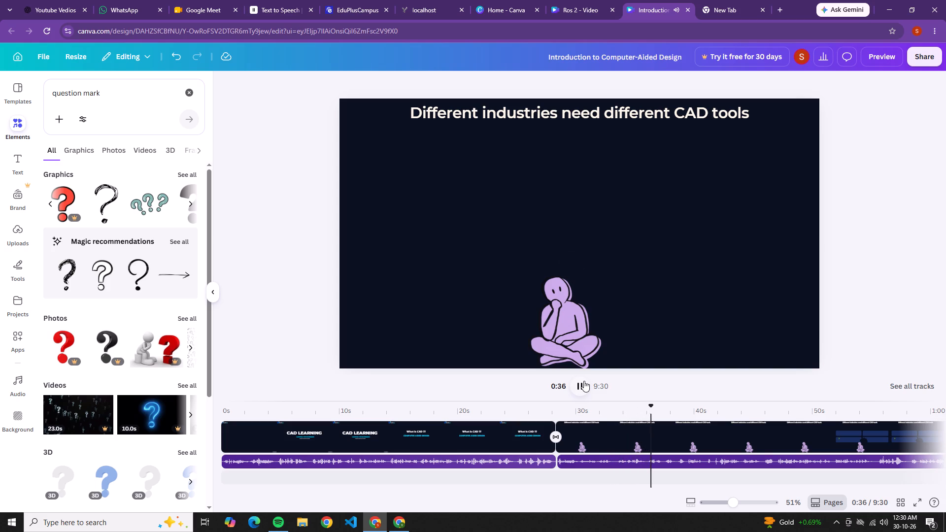
{"action": "left_click", "coordinate": [584, 381]}
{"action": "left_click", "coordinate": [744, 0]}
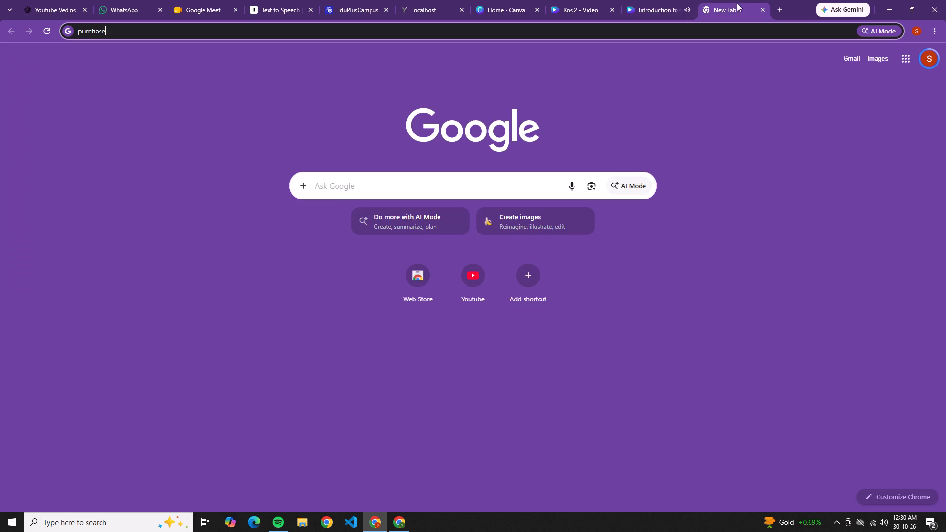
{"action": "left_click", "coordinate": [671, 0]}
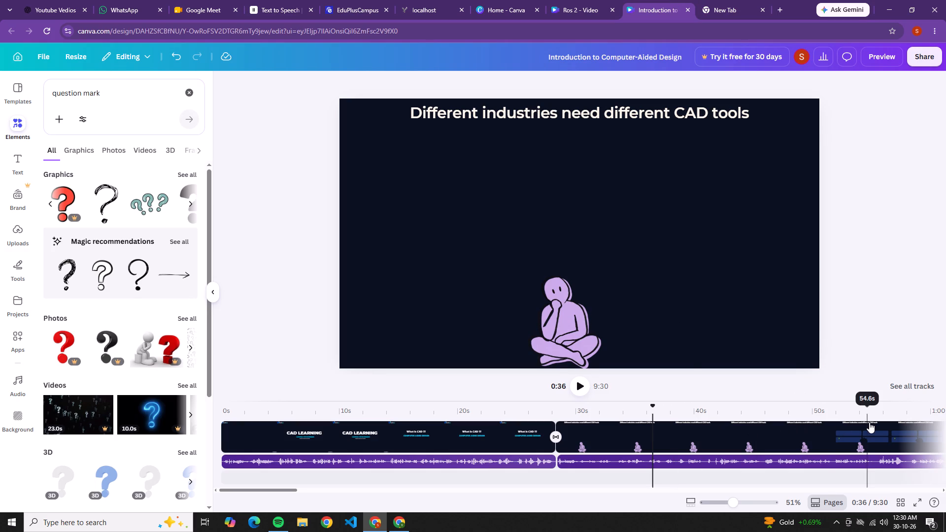
Copy the CATIA V5 logo from the software cards at 0:54 and paste it on the second page at 0:33.
{"action": "left_click", "coordinate": [869, 422]}
{"action": "left_click", "coordinate": [376, 190]}
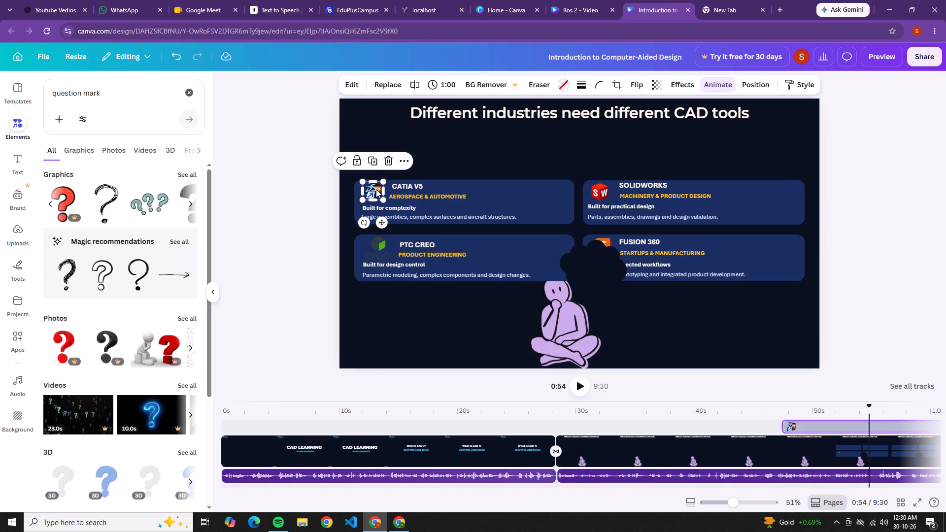
{"action": "key", "text": "ctrl+c"}
{"action": "left_click", "coordinate": [613, 445]}
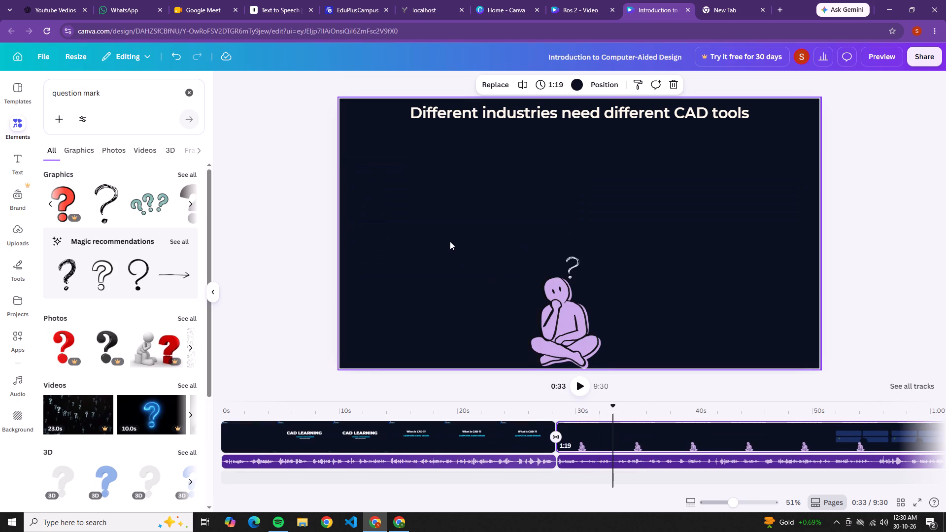
{"action": "key", "text": "ctrl+v"}
{"action": "left_click", "coordinate": [454, 246]}
Copy the SolidWorks, Fusion 360, Creo and CATIA logos together from the cards at 0:55 and paste them at 0:31.
{"action": "left_click", "coordinate": [882, 428]}
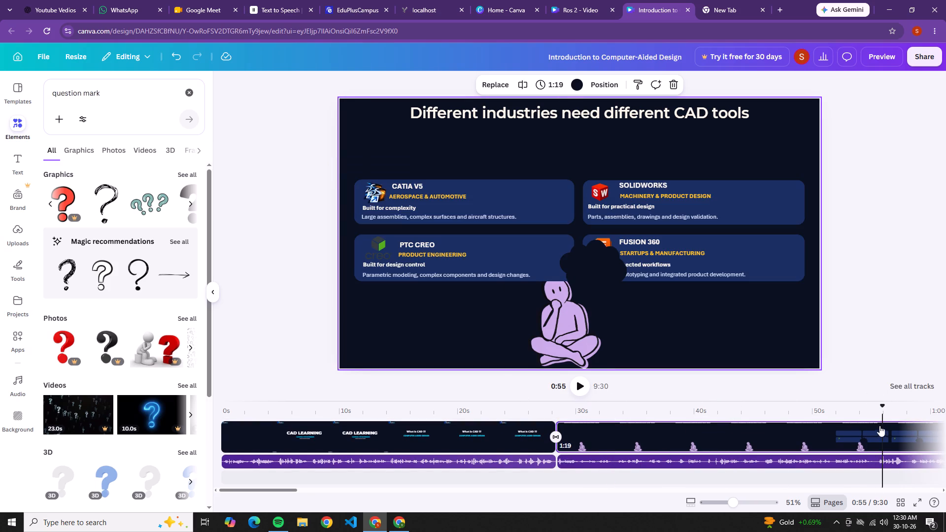
{"action": "left_click", "coordinate": [604, 192]}
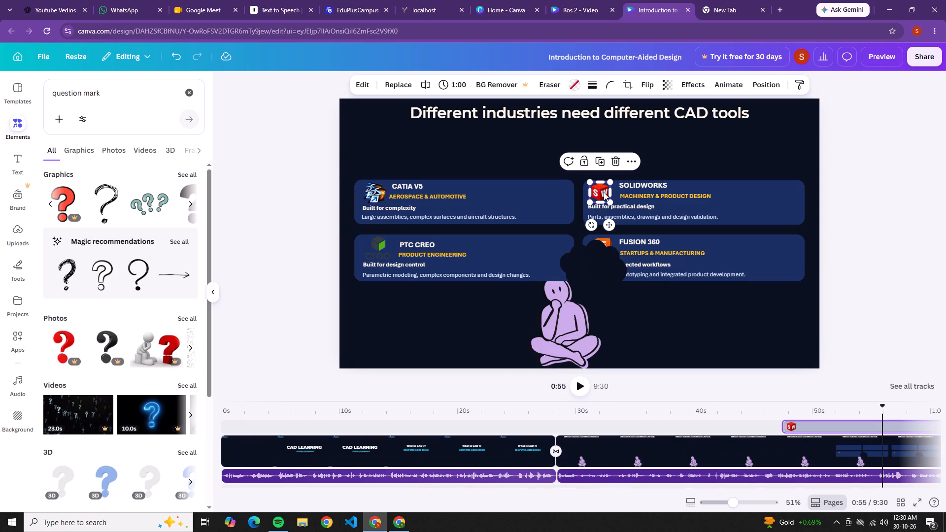
{"action": "key", "text": "ctrl+c"}
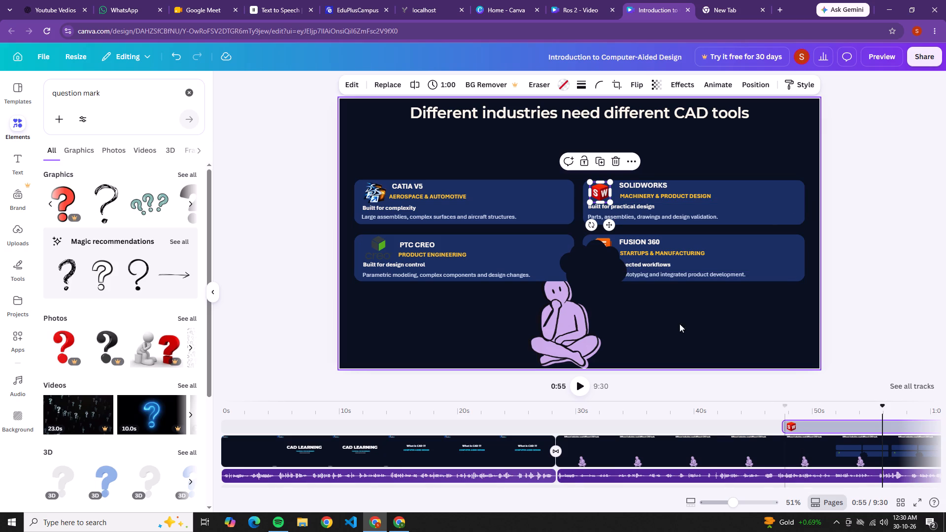
{"action": "left_click", "coordinate": [608, 237], "text": "shift"}
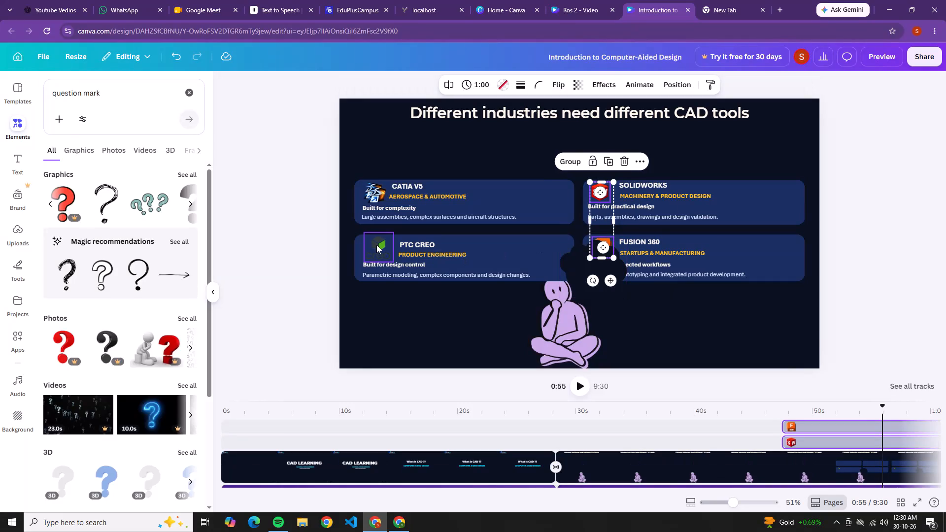
{"action": "left_click", "coordinate": [377, 245], "text": "shift"}
{"action": "left_click", "coordinate": [374, 193], "text": "shift"}
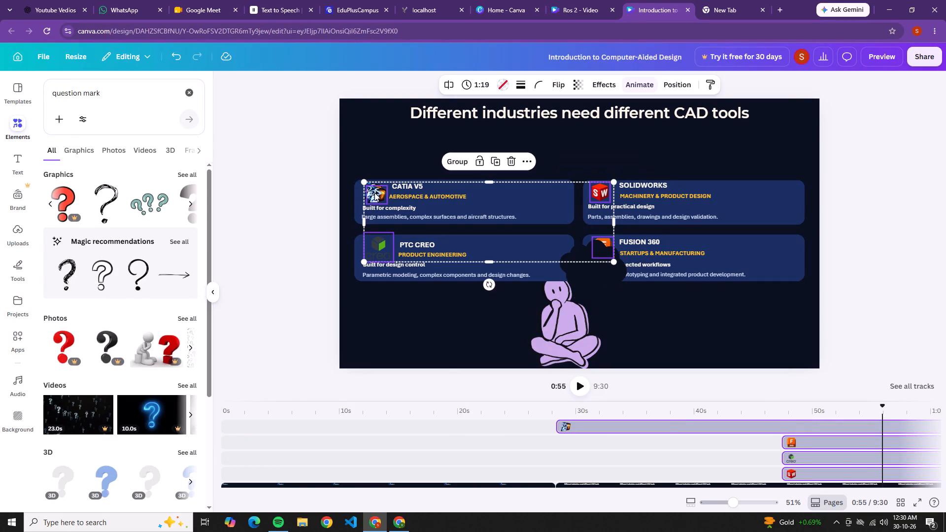
{"action": "key", "text": "ctrl+c"}
{"action": "left_click", "coordinate": [549, 455]}
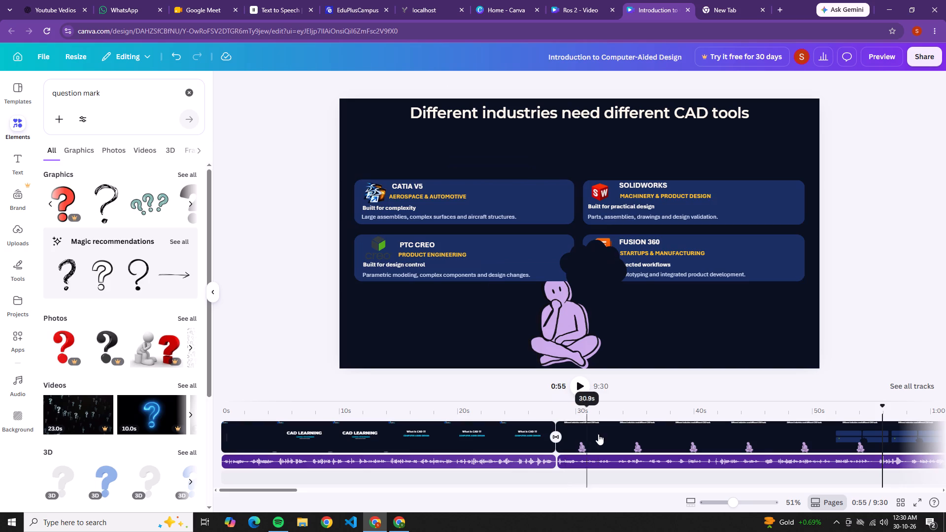
{"action": "left_click", "coordinate": [599, 434]}
{"action": "key", "text": "ctrl+v"}
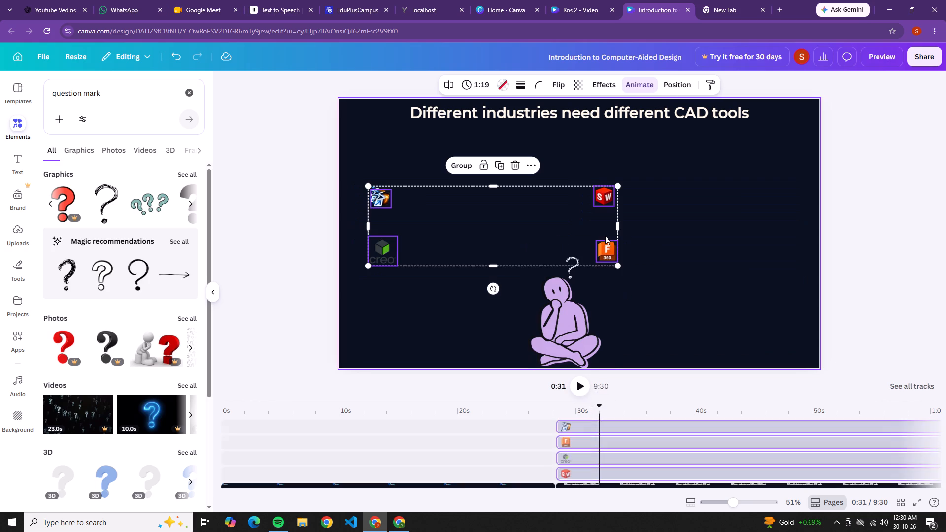
{"action": "left_click", "coordinate": [672, 240]}
Delete the duplicate CATIA logo together with its empty image frame.
{"action": "left_click", "coordinate": [388, 199]}
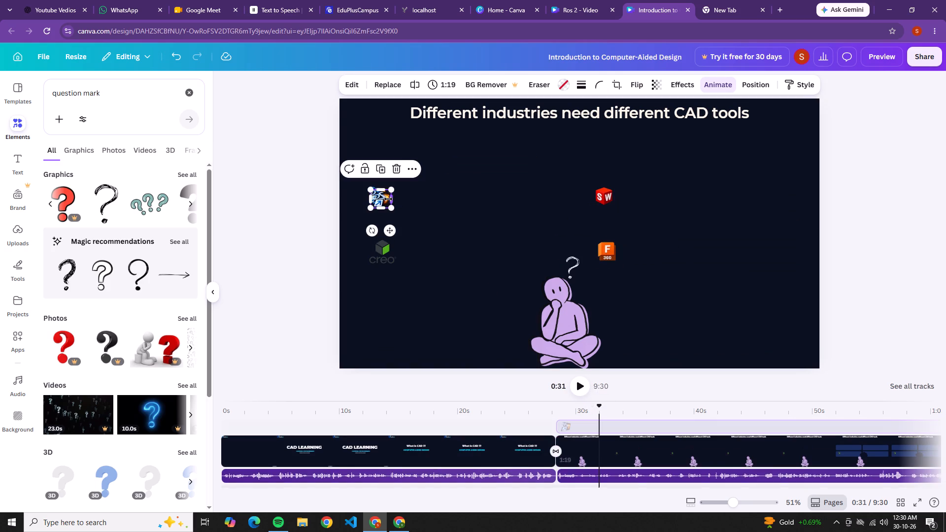
{"action": "key", "text": "Delete"}
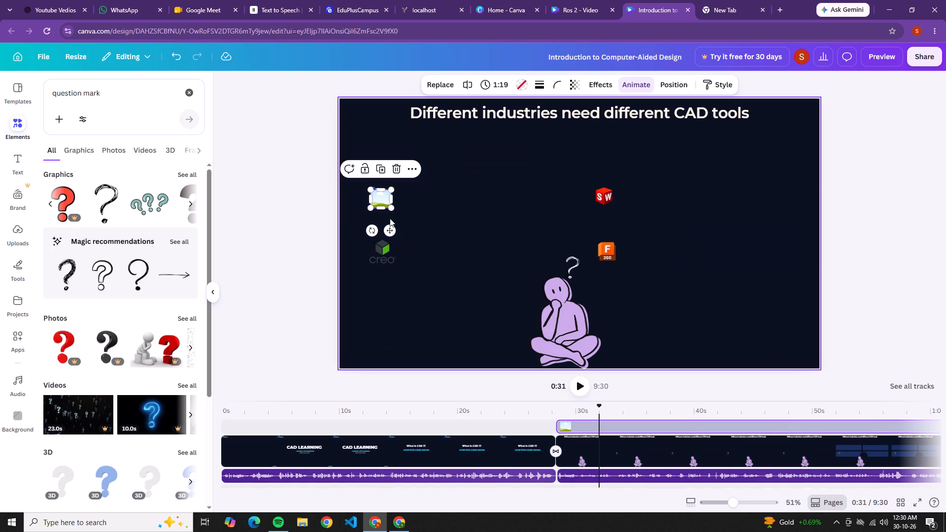
{"action": "key", "text": "Delete"}
{"action": "left_click", "coordinate": [424, 242]}
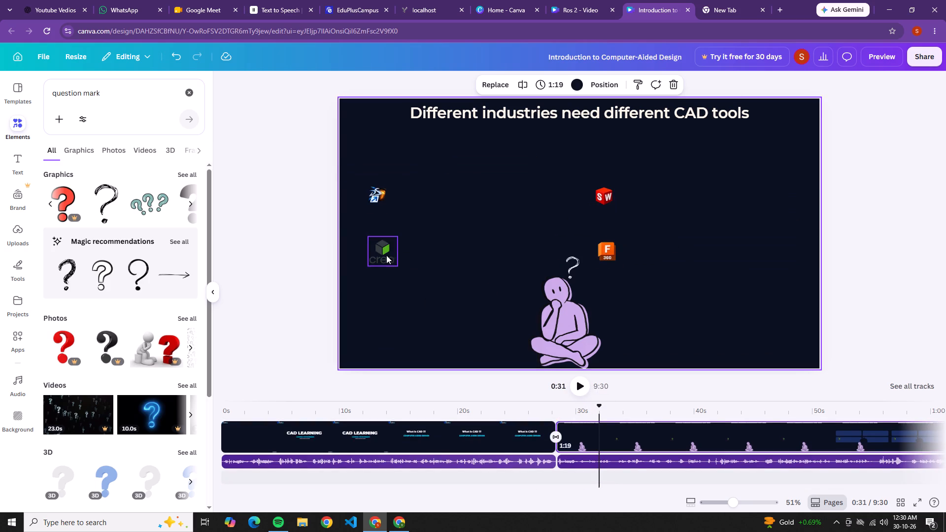
Gather the four logos around the thinking figure: Creo and CATIA to its left, SolidWorks above the question mark, Fusion 360 to its right.
{"action": "left_click_drag", "start_coordinate": [385, 254], "coordinate": [528, 263]}
{"action": "left_click_drag", "start_coordinate": [527, 262], "coordinate": [516, 260]}
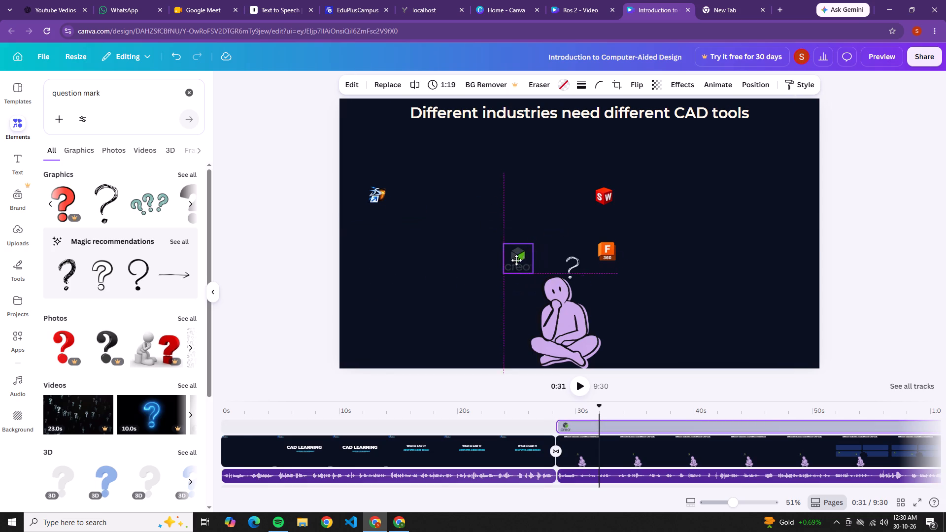
{"action": "left_click_drag", "start_coordinate": [516, 260], "coordinate": [514, 259]}
{"action": "left_click_drag", "start_coordinate": [604, 255], "coordinate": [620, 263]}
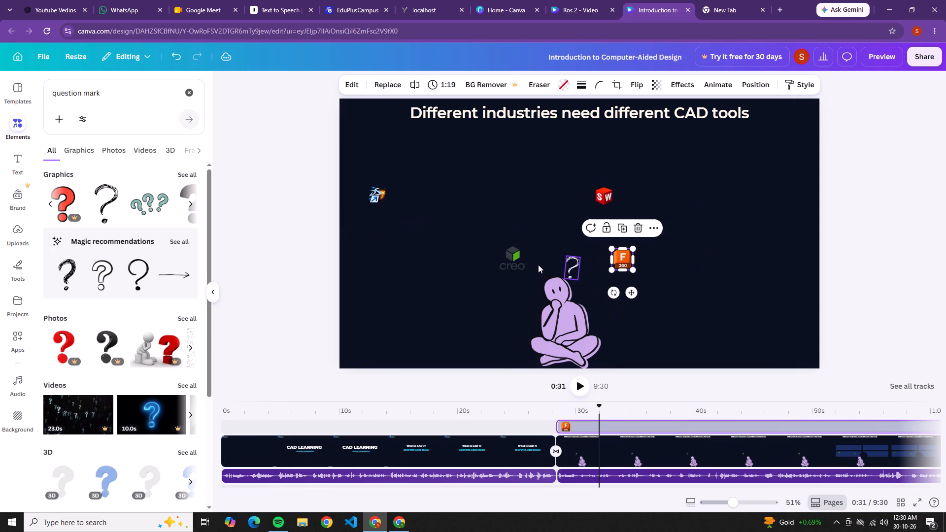
{"action": "left_click_drag", "start_coordinate": [518, 259], "coordinate": [511, 306]}
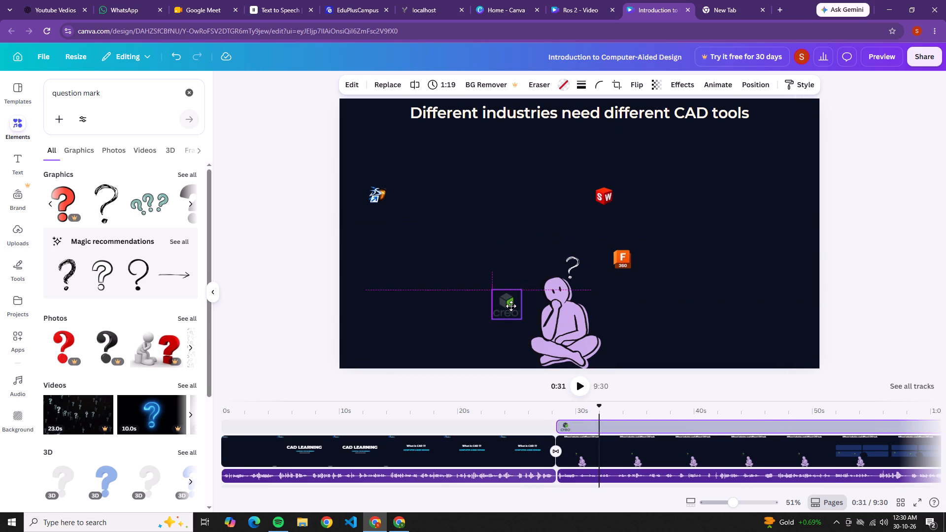
{"action": "left_click_drag", "start_coordinate": [511, 306], "coordinate": [509, 310]}
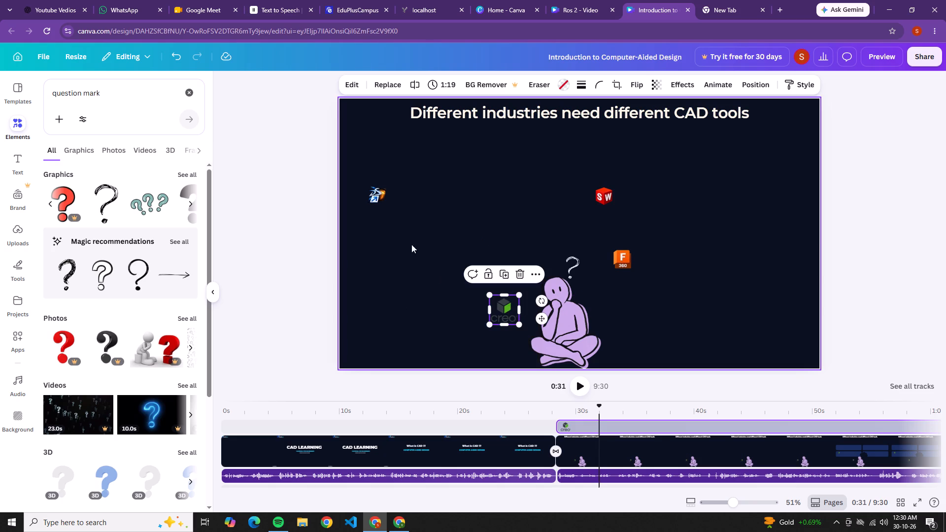
{"action": "left_click_drag", "start_coordinate": [378, 199], "coordinate": [506, 256]}
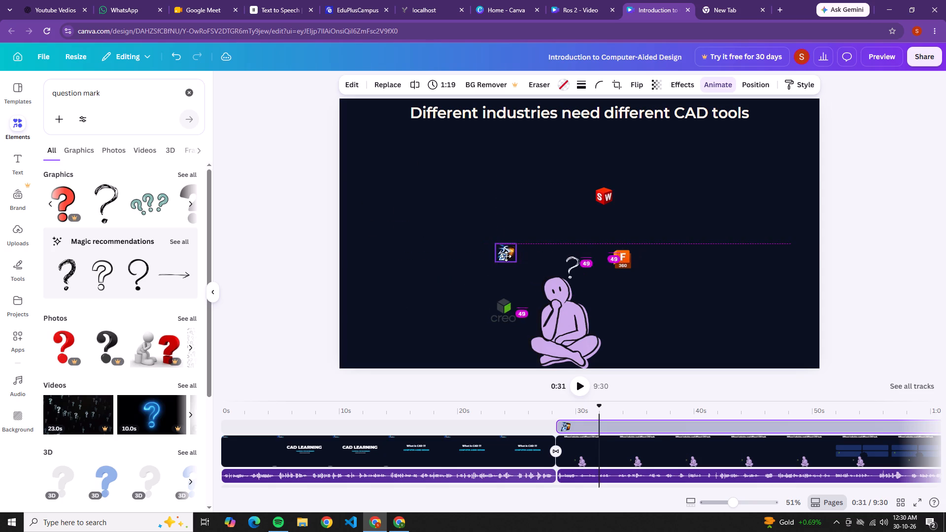
{"action": "left_click_drag", "start_coordinate": [506, 256], "coordinate": [506, 254]}
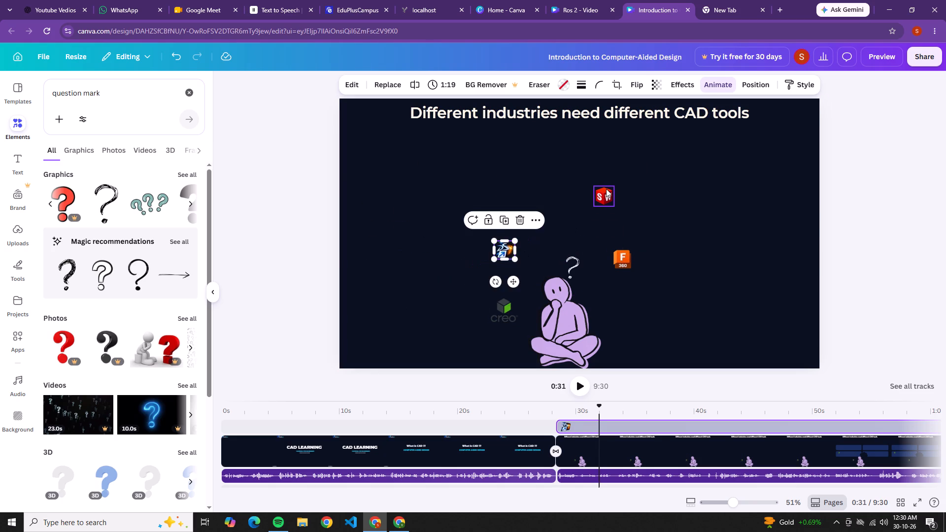
{"action": "left_click_drag", "start_coordinate": [606, 189], "coordinate": [567, 216]}
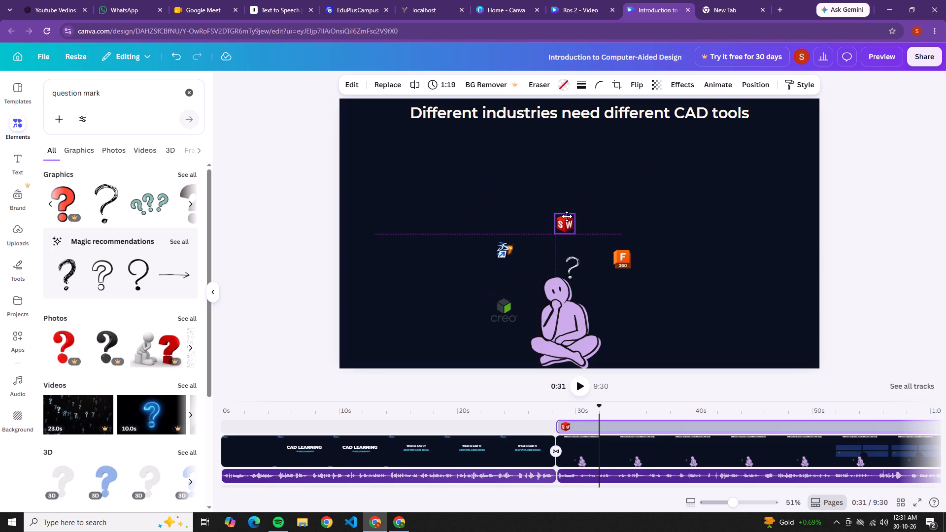
{"action": "left_click_drag", "start_coordinate": [567, 216], "coordinate": [565, 217]}
{"action": "left_click_drag", "start_coordinate": [631, 260], "coordinate": [645, 285]}
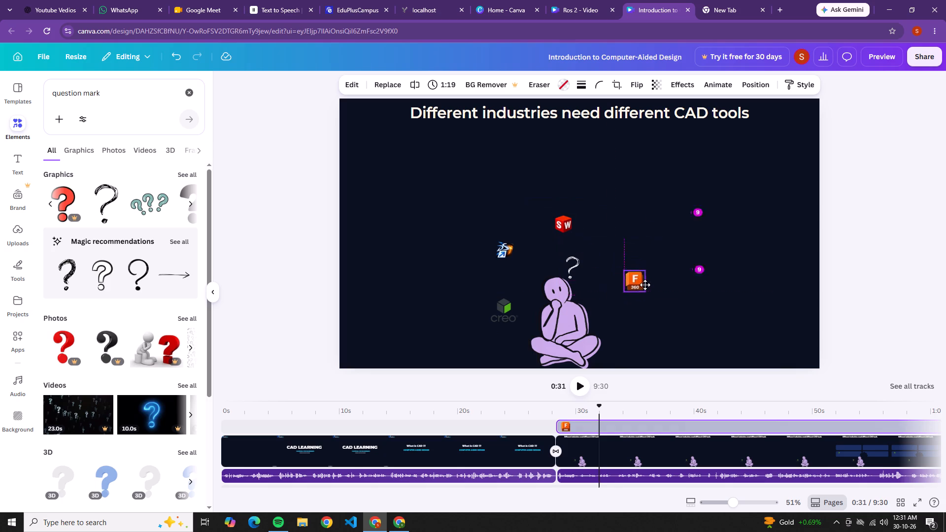
{"action": "left_click_drag", "start_coordinate": [645, 285], "coordinate": [649, 294]}
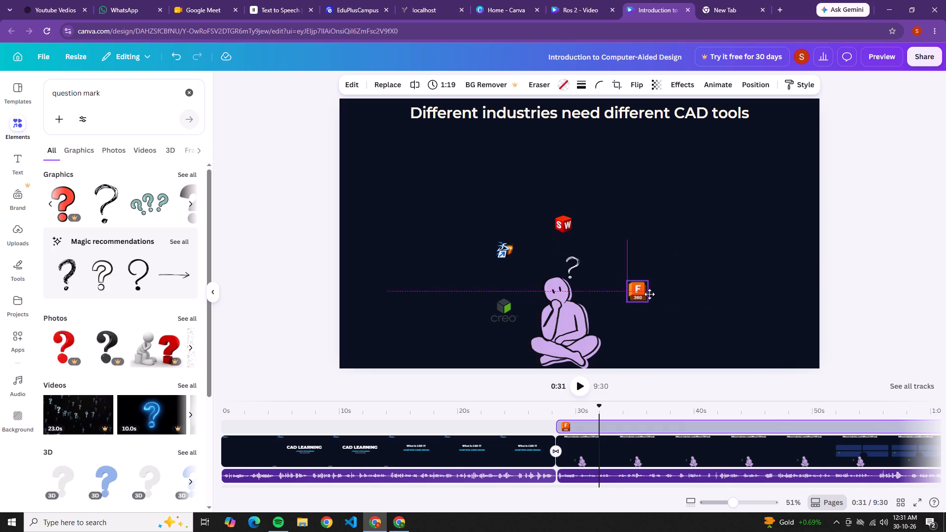
{"action": "left_click_drag", "start_coordinate": [649, 294], "coordinate": [647, 291]}
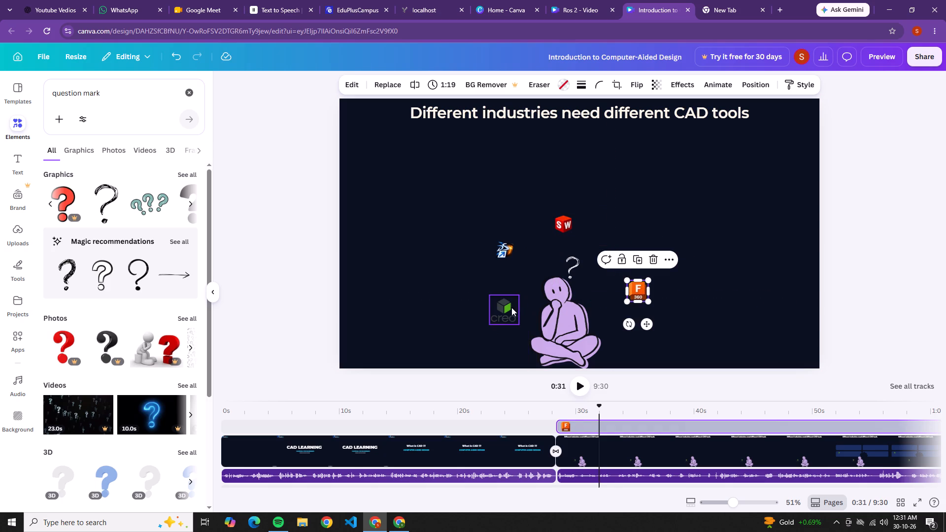
Rearrange the logos into an arc, with CATIA beside the figure's head and Creo and SolidWorks above left and right of the question mark.
{"action": "left_click_drag", "start_coordinate": [509, 307], "coordinate": [443, 242]}
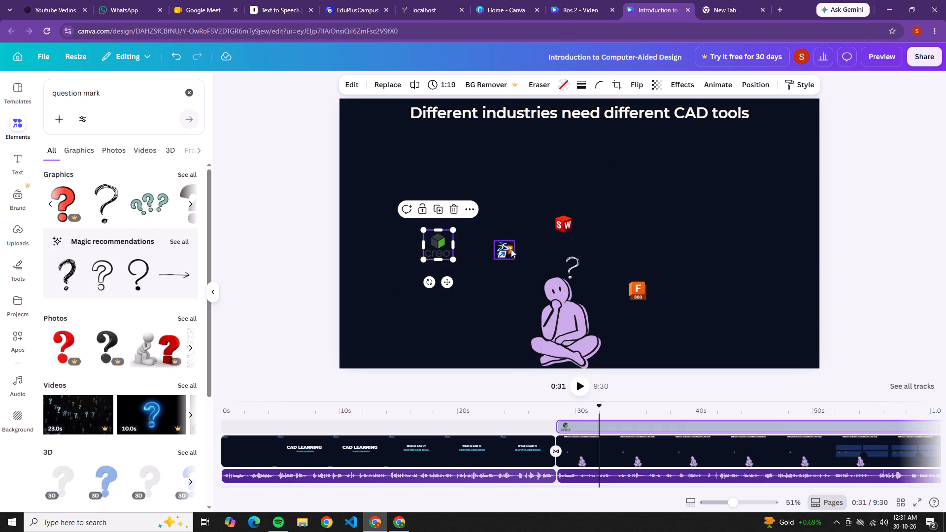
{"action": "left_click_drag", "start_coordinate": [508, 249], "coordinate": [503, 290]}
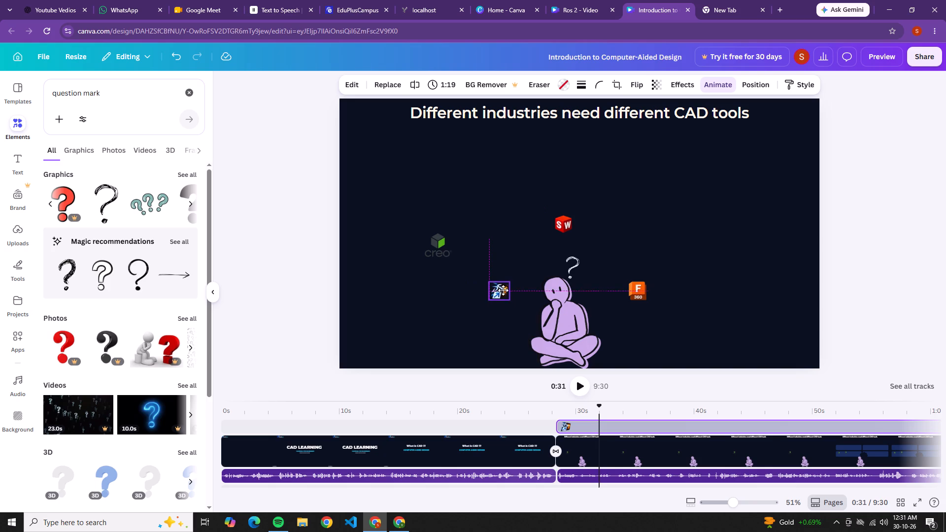
{"action": "left_click_drag", "start_coordinate": [503, 290], "coordinate": [506, 287]}
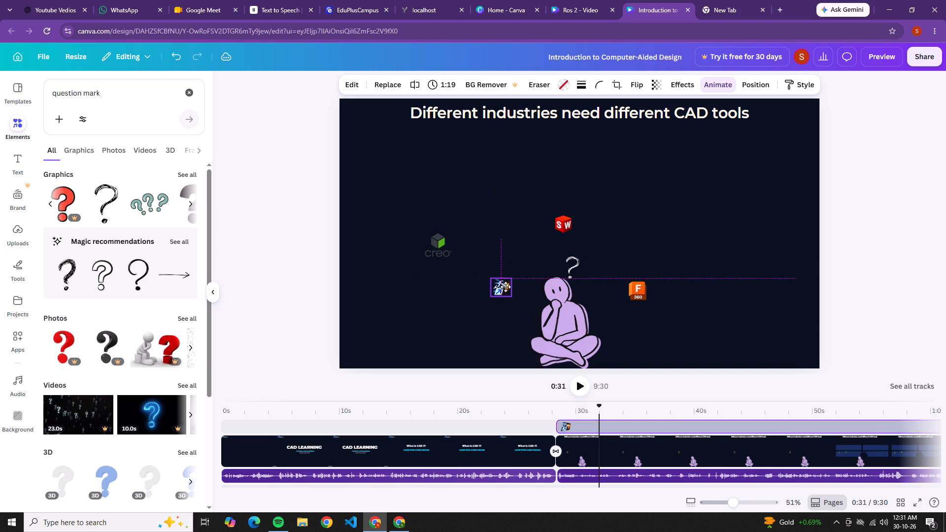
{"action": "left_click_drag", "start_coordinate": [506, 287], "coordinate": [505, 287]}
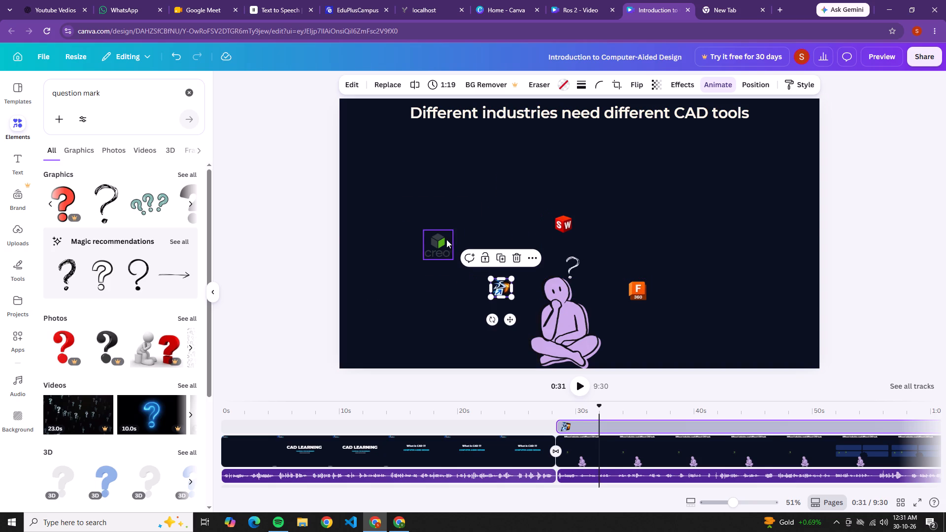
{"action": "left_click_drag", "start_coordinate": [446, 239], "coordinate": [541, 223]}
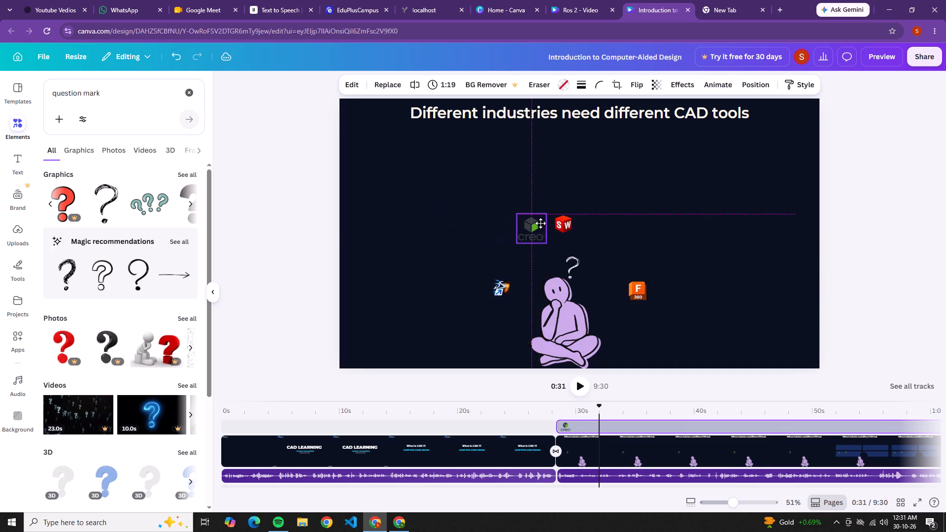
{"action": "left_click_drag", "start_coordinate": [541, 223], "coordinate": [542, 223]}
{"action": "left_click_drag", "start_coordinate": [555, 225], "coordinate": [603, 229]}
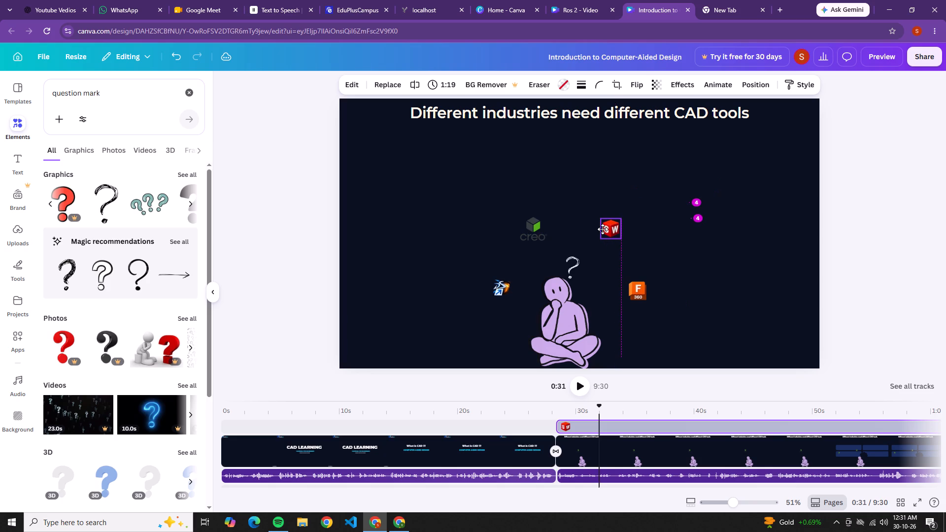
{"action": "left_click_drag", "start_coordinate": [603, 229], "coordinate": [598, 229]}
{"action": "left_click", "coordinate": [729, 212]}
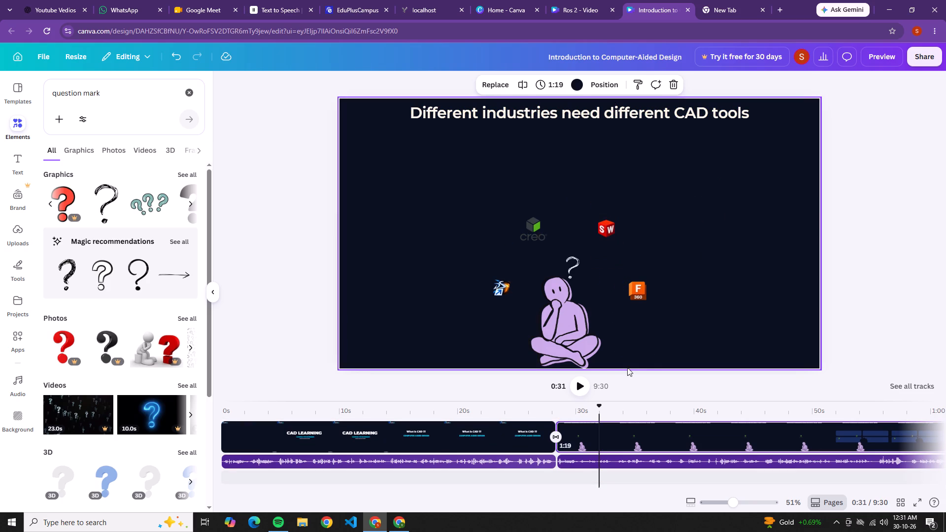
Play the second page from 0:31 to 0:38 in short stretches to check the logo layout.
{"action": "left_click", "coordinate": [585, 381]}
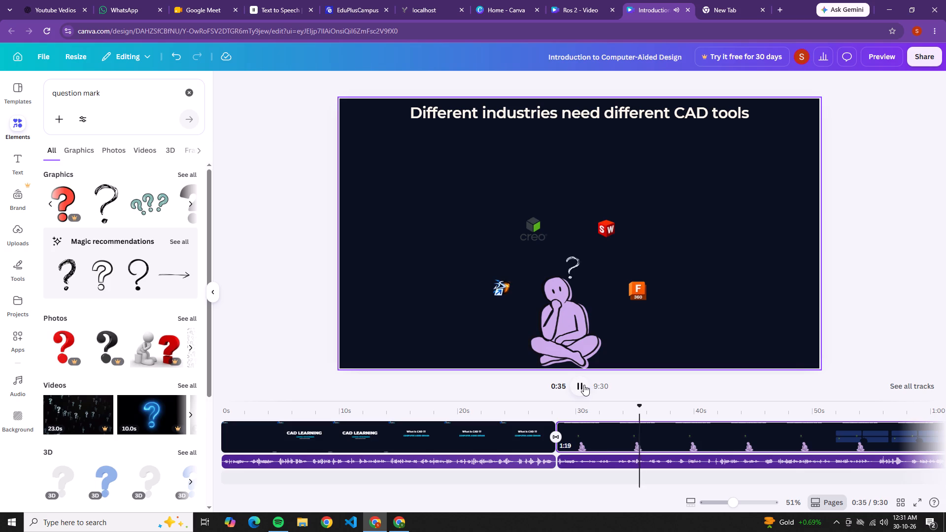
{"action": "left_click", "coordinate": [584, 385]}
{"action": "left_click", "coordinate": [584, 385]}
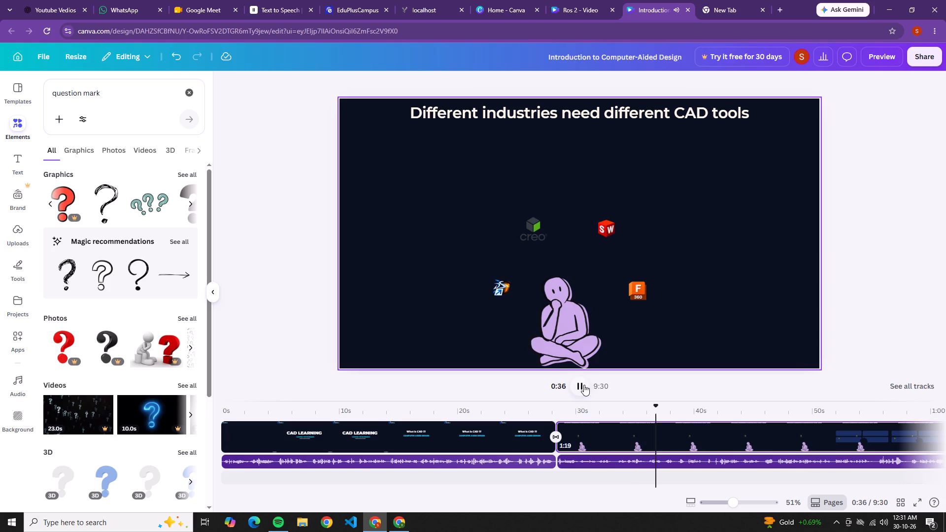
{"action": "left_click", "coordinate": [584, 385]}
{"action": "left_click", "coordinate": [584, 385]}
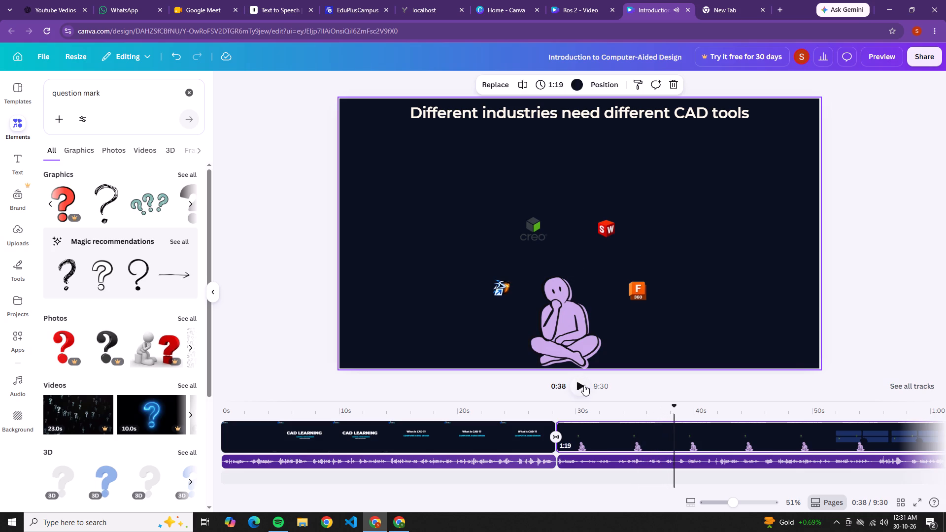
{"action": "left_click", "coordinate": [584, 385]}
Swap the SolidWorks and Creo logos above the figure so SolidWorks is above CATIA and Creo is on the Fusion 360 side.
{"action": "left_click_drag", "start_coordinate": [602, 225], "coordinate": [569, 233]}
{"action": "left_click_drag", "start_coordinate": [569, 233], "coordinate": [563, 241]}
{"action": "left_click_drag", "start_coordinate": [541, 227], "coordinate": [614, 229]}
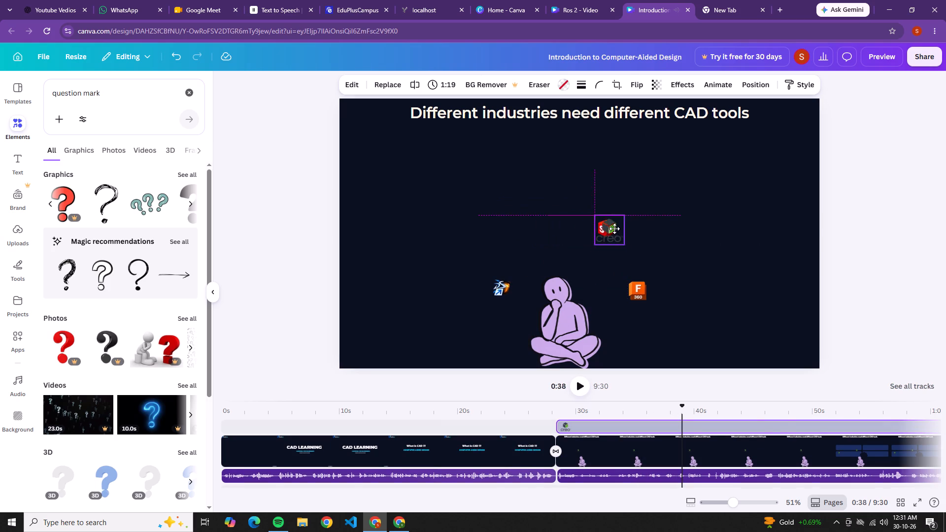
{"action": "left_click_drag", "start_coordinate": [614, 229], "coordinate": [614, 229]}
{"action": "left_click_drag", "start_coordinate": [607, 227], "coordinate": [618, 229]}
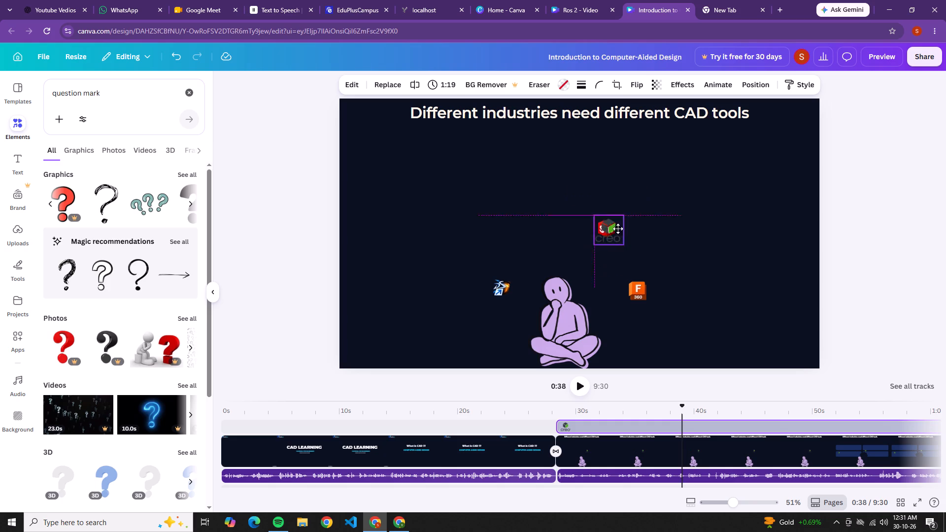
{"action": "left_click_drag", "start_coordinate": [618, 229], "coordinate": [633, 230]}
{"action": "left_click_drag", "start_coordinate": [610, 227], "coordinate": [537, 228]}
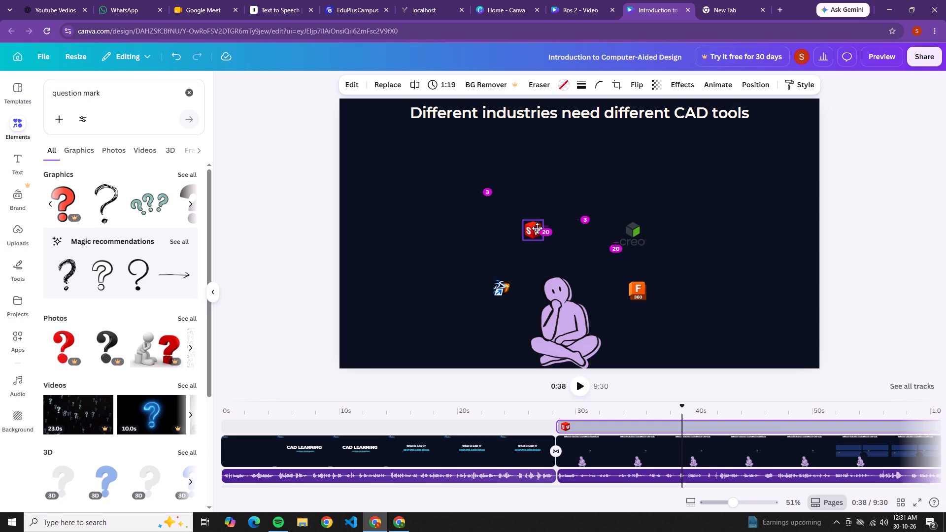
{"action": "left_click_drag", "start_coordinate": [537, 228], "coordinate": [544, 233]}
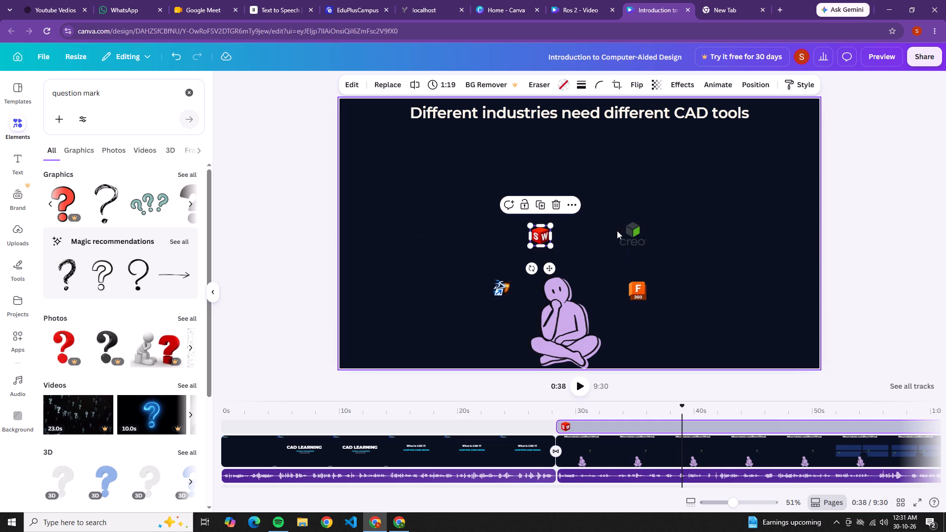
{"action": "left_click_drag", "start_coordinate": [626, 231], "coordinate": [585, 236]}
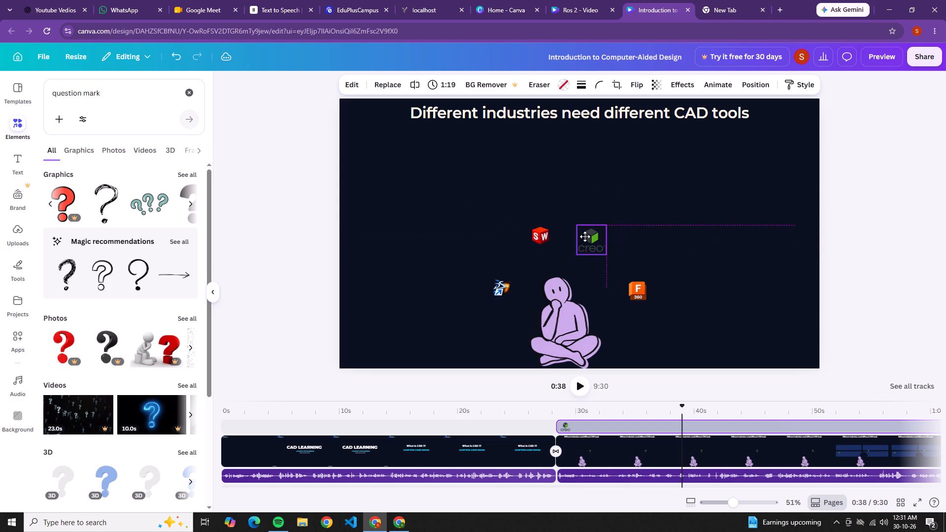
{"action": "left_click_drag", "start_coordinate": [585, 236], "coordinate": [585, 233]}
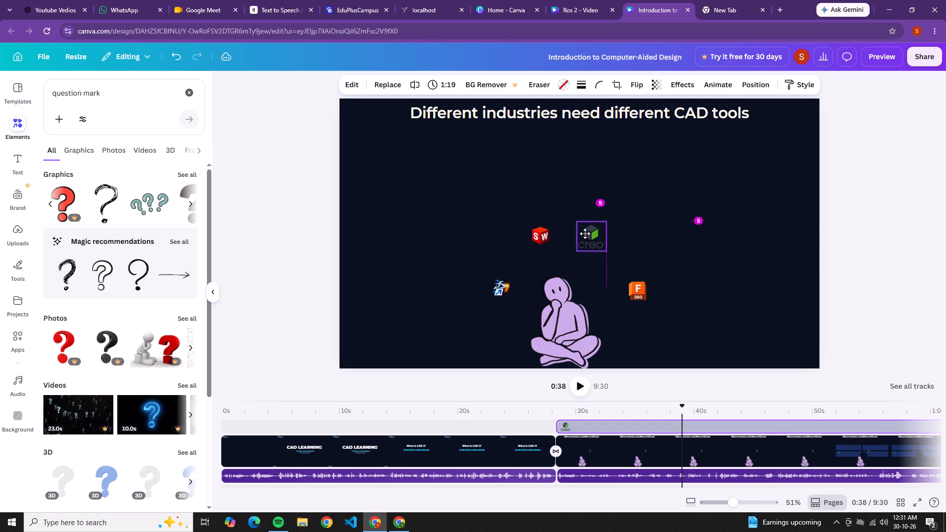
{"action": "left_click_drag", "start_coordinate": [585, 233], "coordinate": [585, 233]}
{"action": "left_click", "coordinate": [708, 267]}
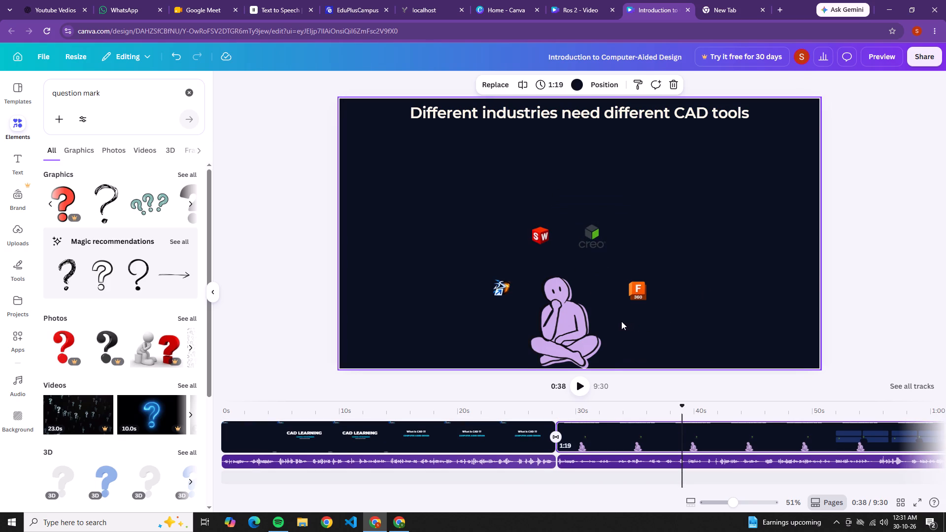
Fine-tune the arc's spacing by nudging Fusion 360 slightly inward, CATIA and SolidWorks slightly left, and Creo slightly right.
{"action": "left_click", "coordinate": [571, 319]}
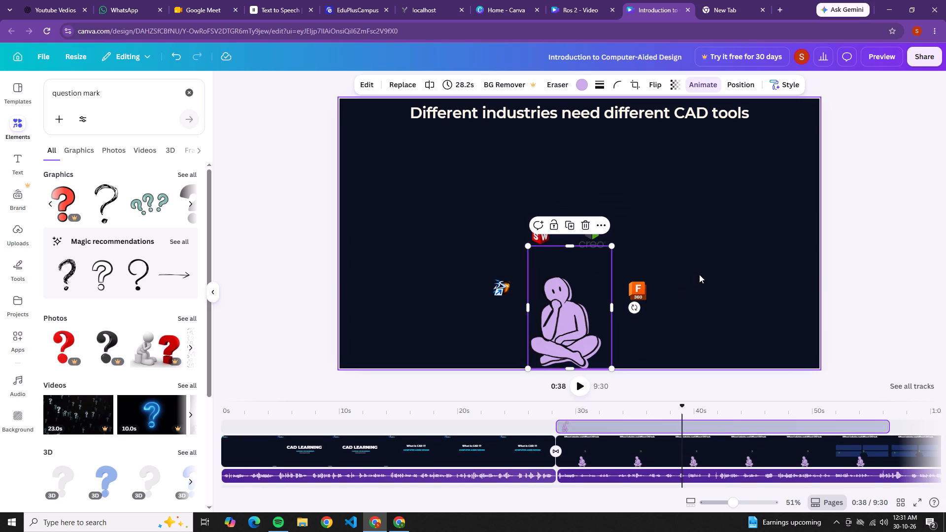
{"action": "left_click", "coordinate": [699, 274]}
{"action": "left_click_drag", "start_coordinate": [642, 288], "coordinate": [638, 288]}
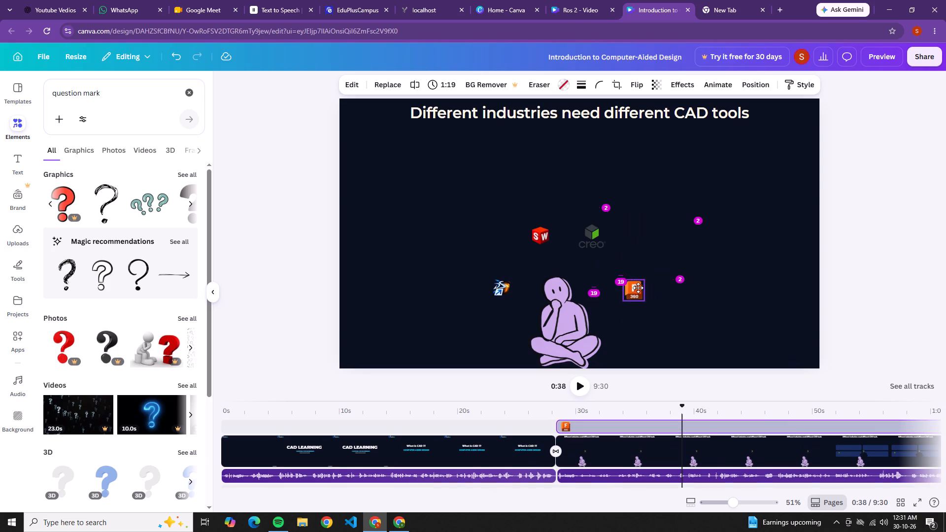
{"action": "left_click_drag", "start_coordinate": [638, 288], "coordinate": [638, 288]}
{"action": "left_click", "coordinate": [721, 294]}
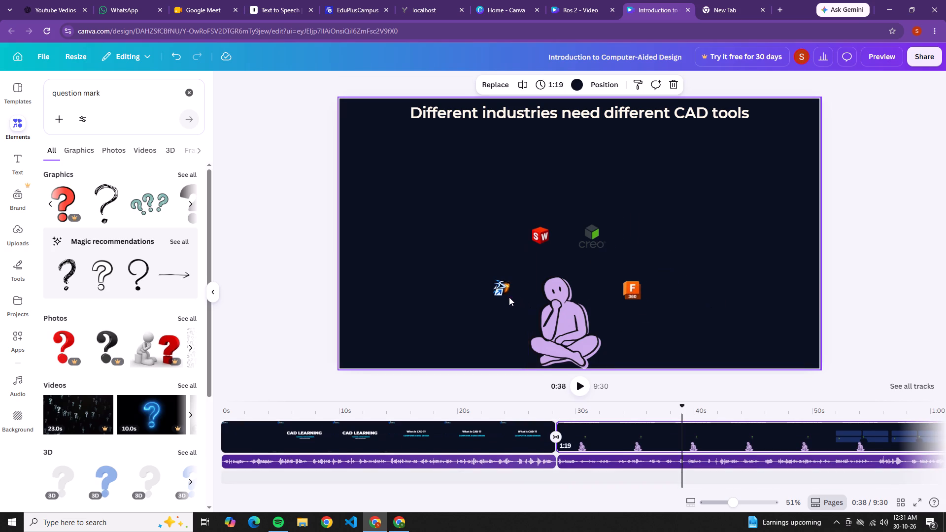
{"action": "left_click", "coordinate": [505, 293]}
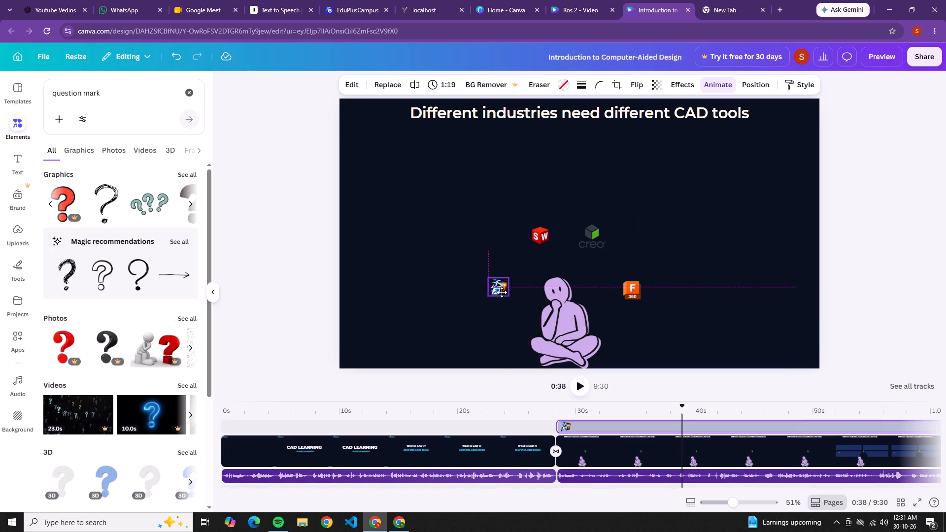
{"action": "left_click_drag", "start_coordinate": [533, 235], "coordinate": [529, 234]}
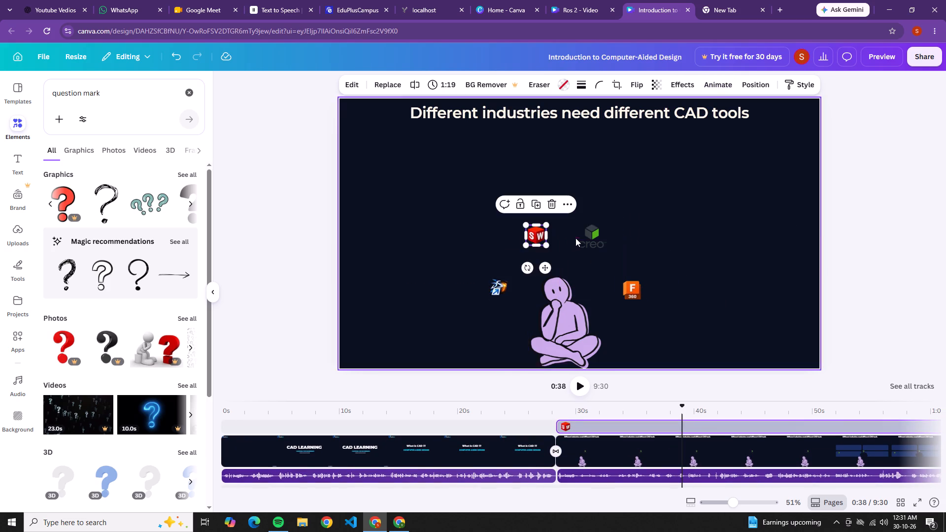
{"action": "left_click", "coordinate": [581, 235]}
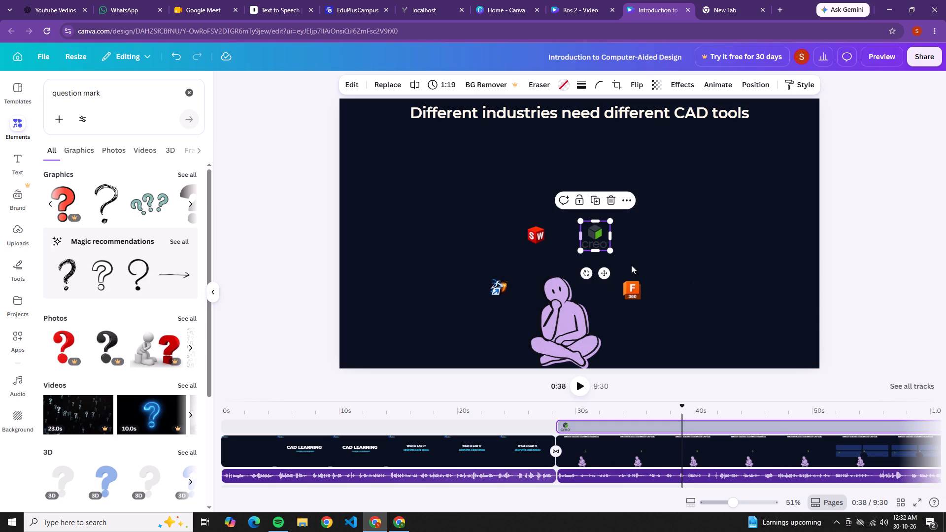
{"action": "left_click", "coordinate": [725, 271]}
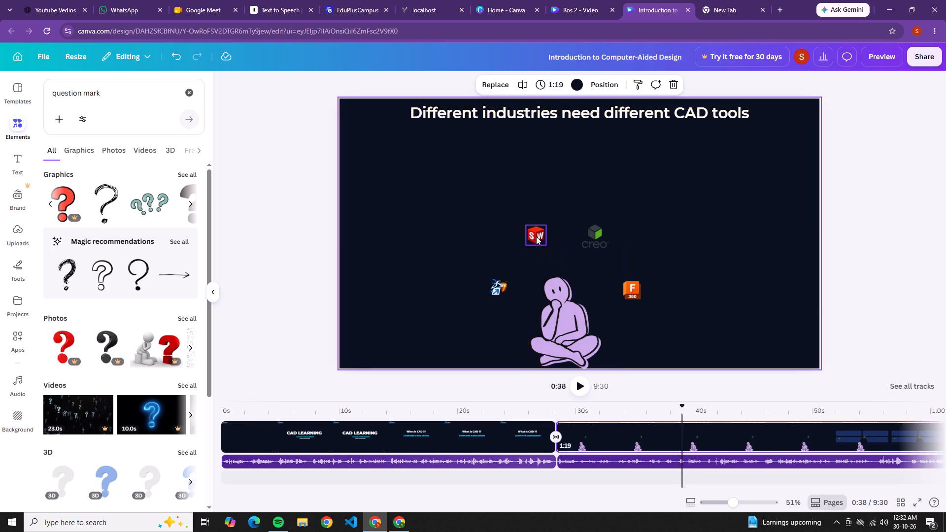
Nudge the SolidWorks, Creo and Fusion 360 logos slightly left to rebalance the arc around the thinking figure.
{"action": "left_click_drag", "start_coordinate": [536, 236], "coordinate": [529, 236]}
{"action": "left_click_drag", "start_coordinate": [592, 242], "coordinate": [585, 241]}
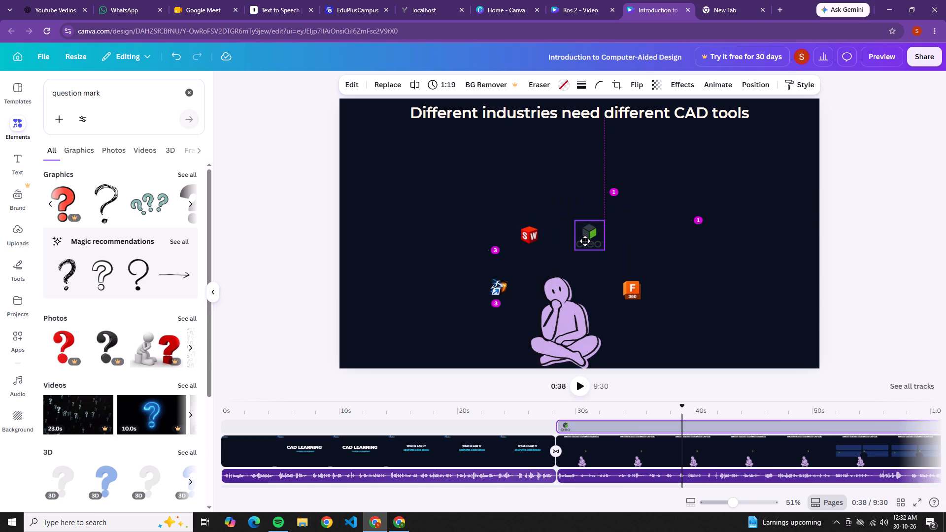
{"action": "left_click_drag", "start_coordinate": [585, 241], "coordinate": [583, 242]}
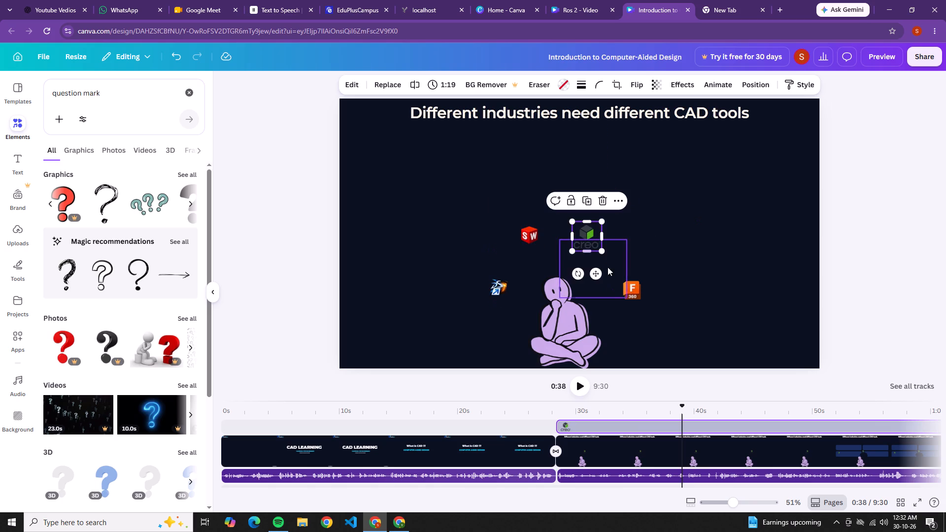
{"action": "left_click_drag", "start_coordinate": [627, 290], "coordinate": [622, 289]}
{"action": "left_click", "coordinate": [501, 289]}
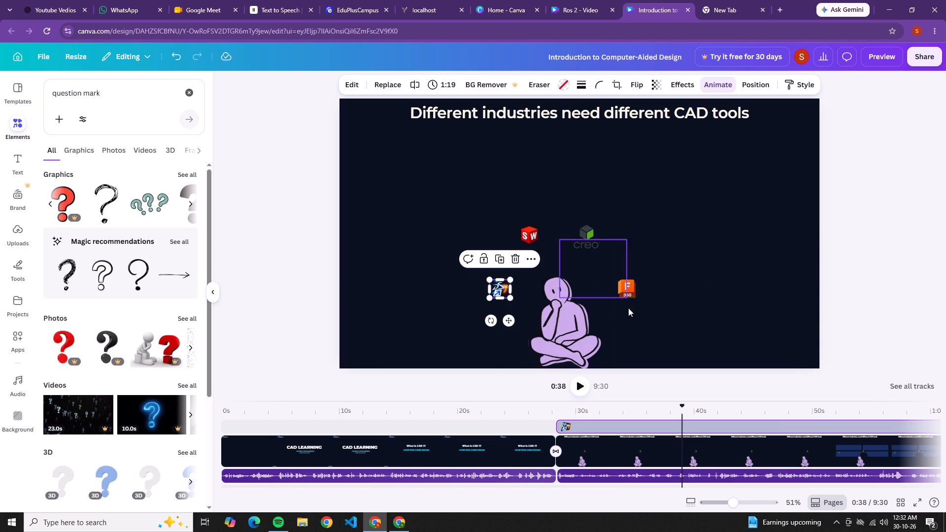
{"action": "left_click", "coordinate": [730, 294]}
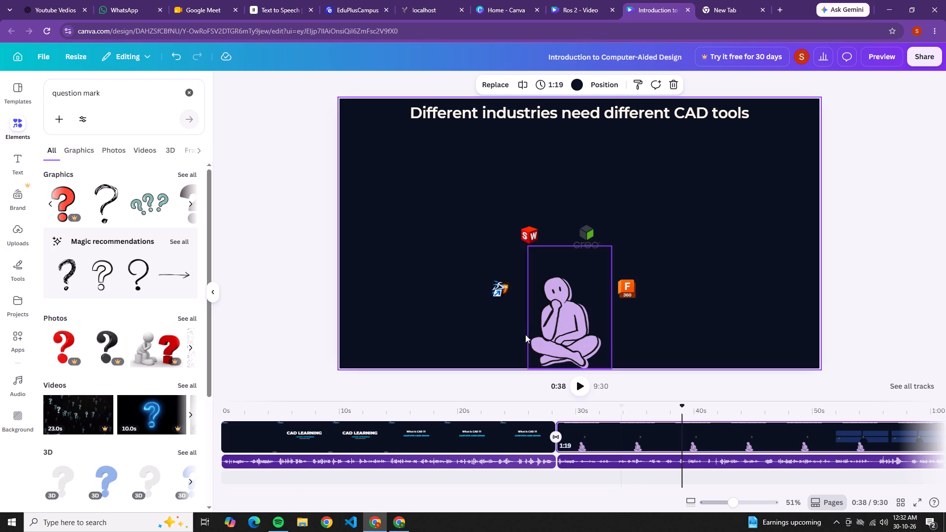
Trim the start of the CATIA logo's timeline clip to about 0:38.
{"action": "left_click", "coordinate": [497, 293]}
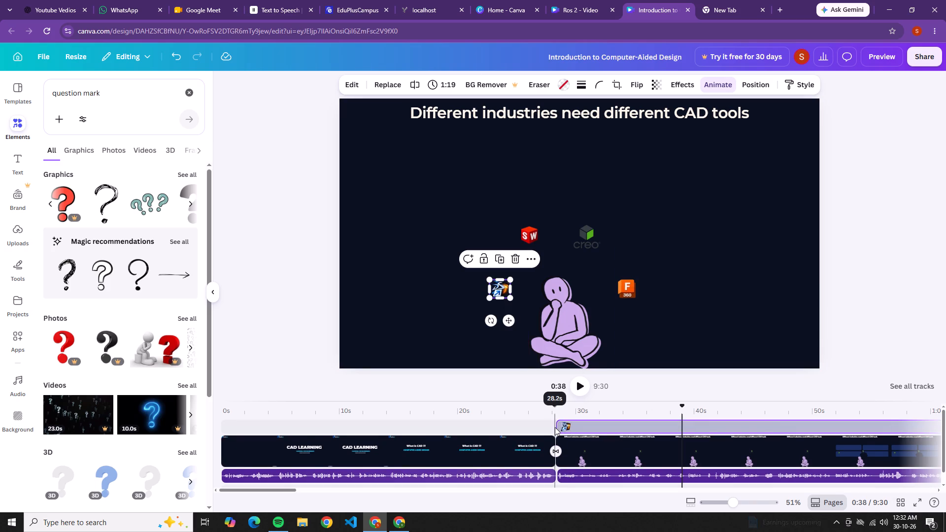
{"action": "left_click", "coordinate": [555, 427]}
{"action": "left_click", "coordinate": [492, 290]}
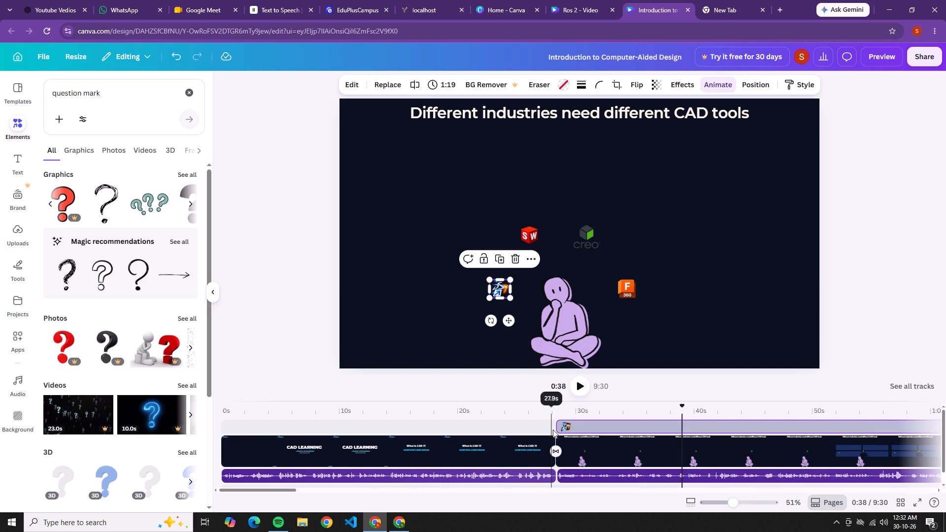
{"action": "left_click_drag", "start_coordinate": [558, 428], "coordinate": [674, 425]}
Play the second page between about 0:35 and 0:38 to check the CATIA logo's entrance against the narration.
{"action": "left_click", "coordinate": [661, 425]}
{"action": "left_click", "coordinate": [660, 425]}
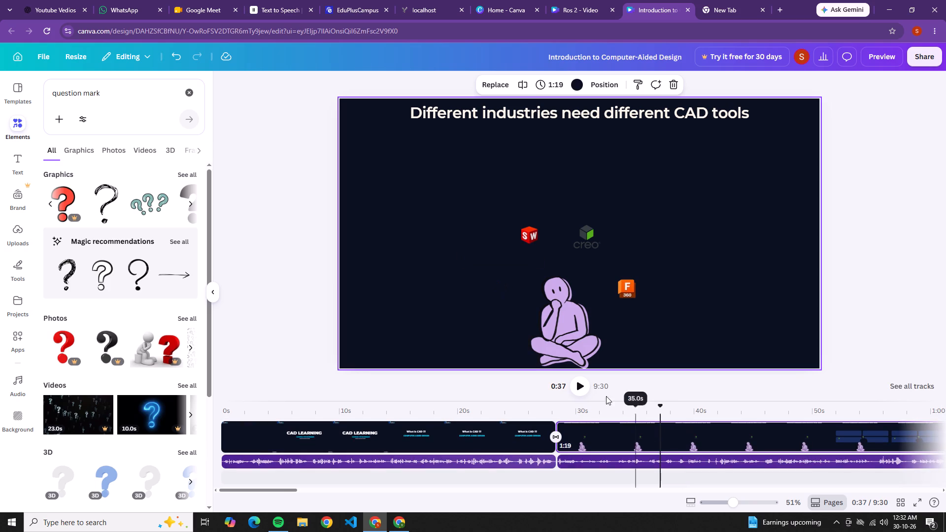
{"action": "left_click", "coordinate": [583, 384]}
{"action": "left_click", "coordinate": [583, 384]}
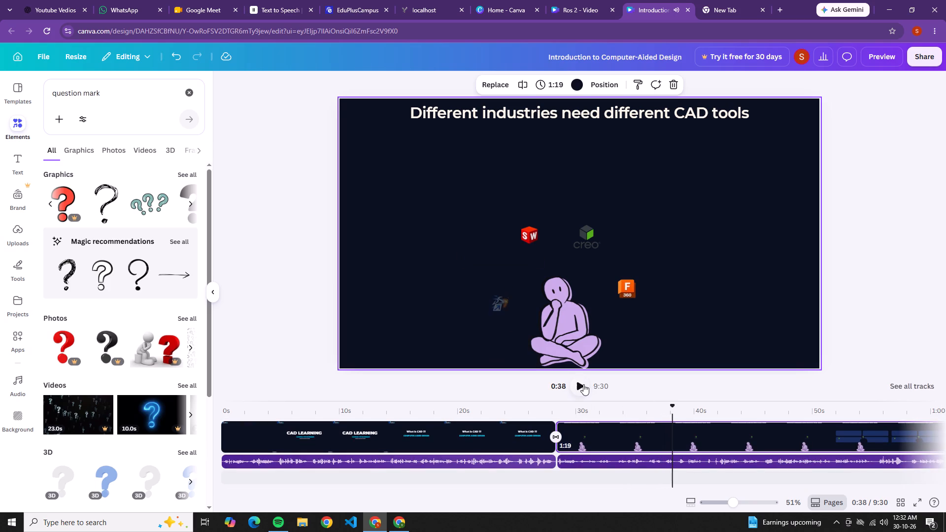
{"action": "left_click", "coordinate": [644, 441]}
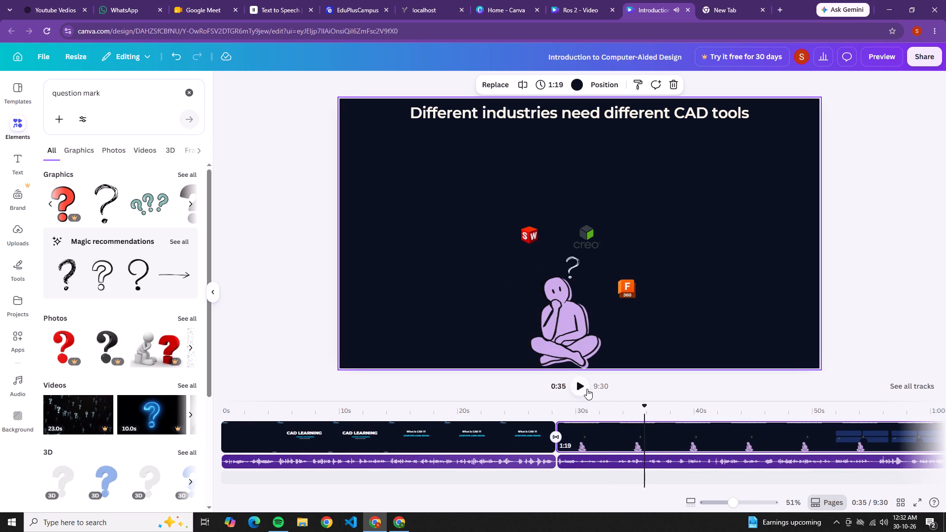
{"action": "left_click", "coordinate": [587, 389]}
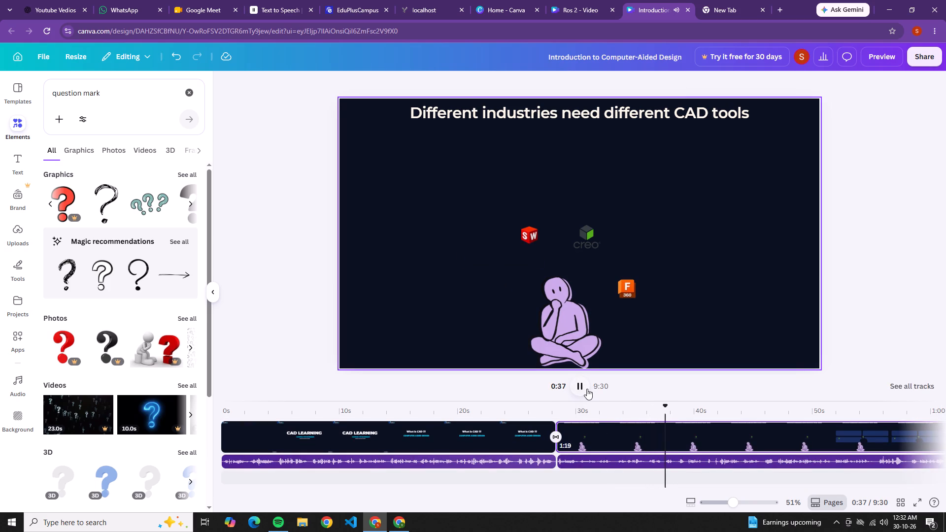
{"action": "left_click", "coordinate": [587, 389]}
Extend the CATIA logo's timeline clip back so that it starts at about 0:36.
{"action": "left_click", "coordinate": [497, 292]}
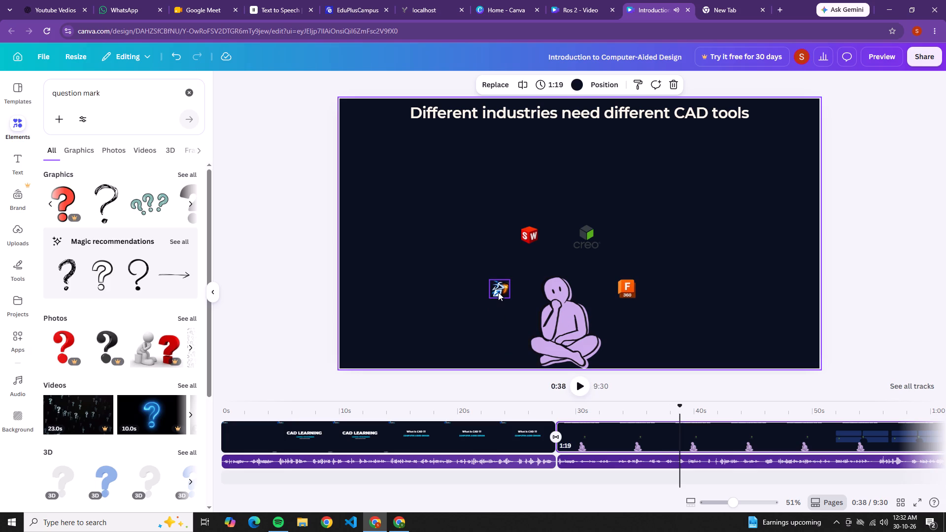
{"action": "left_click", "coordinate": [500, 297]}
{"action": "left_click_drag", "start_coordinate": [674, 425], "coordinate": [673, 425]}
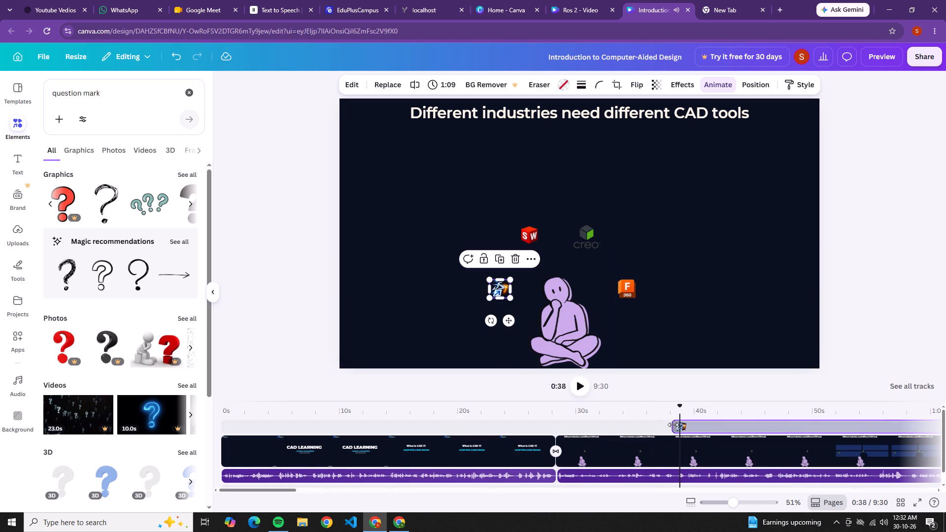
{"action": "left_click_drag", "start_coordinate": [673, 425], "coordinate": [653, 420]}
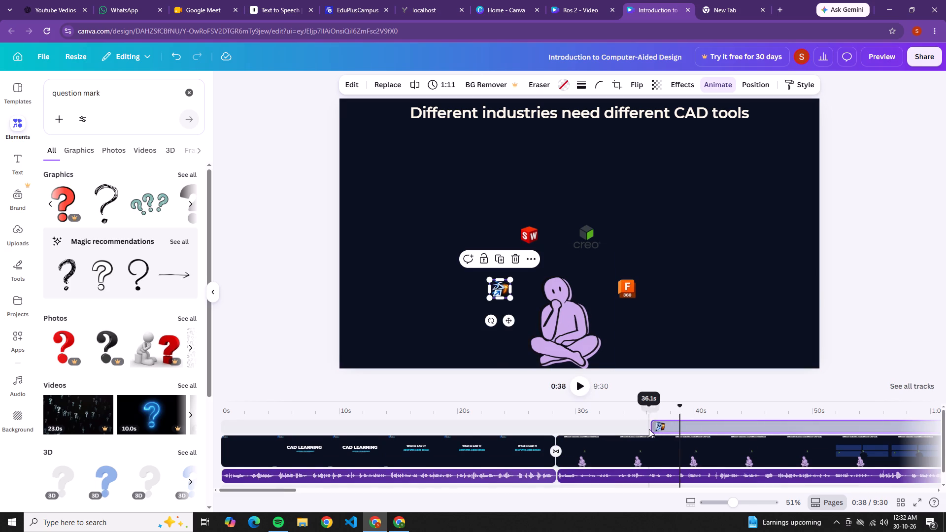
Replay short stretches from about 0:36 to 0:37 to check CATIA's entrance and find the SolidWorks cue.
{"action": "left_click", "coordinate": [649, 429]}
{"action": "left_click", "coordinate": [649, 429]}
{"action": "left_click", "coordinate": [589, 388]}
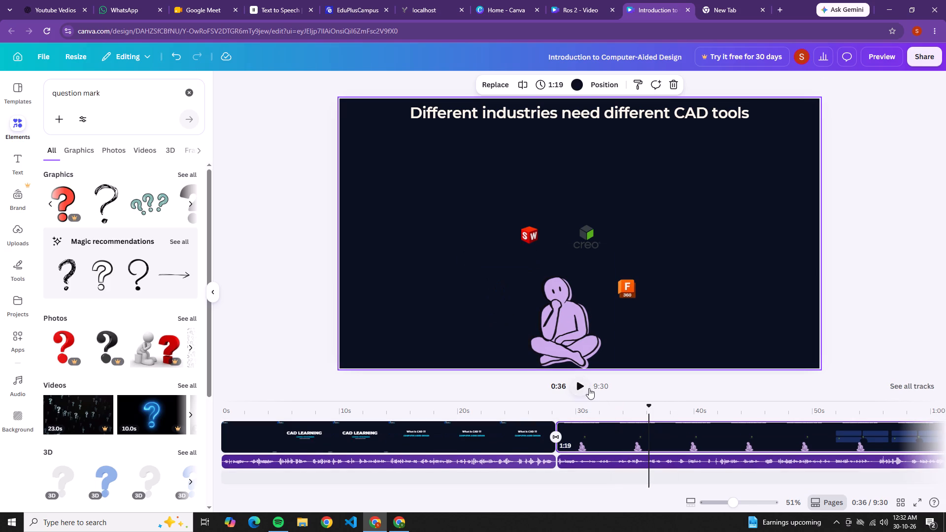
{"action": "left_click", "coordinate": [589, 388]}
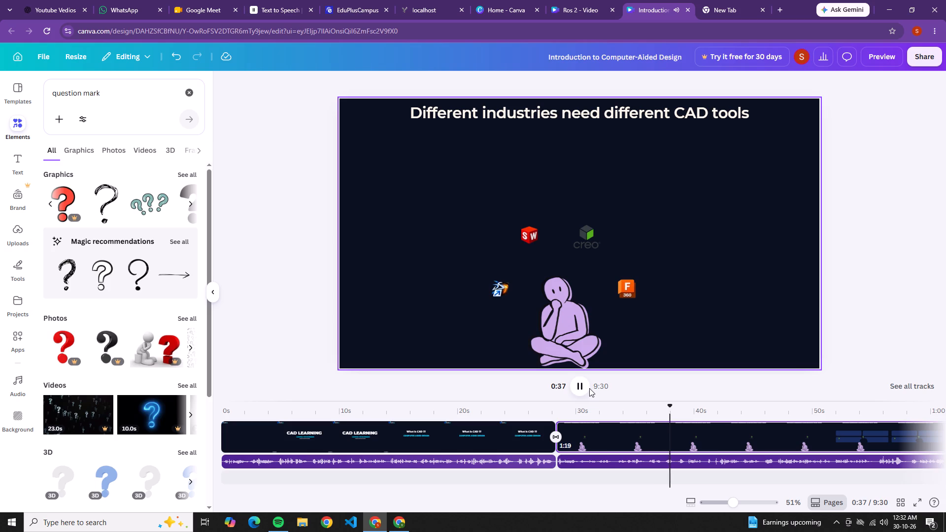
{"action": "left_click", "coordinate": [586, 386]}
{"action": "left_click", "coordinate": [661, 410]}
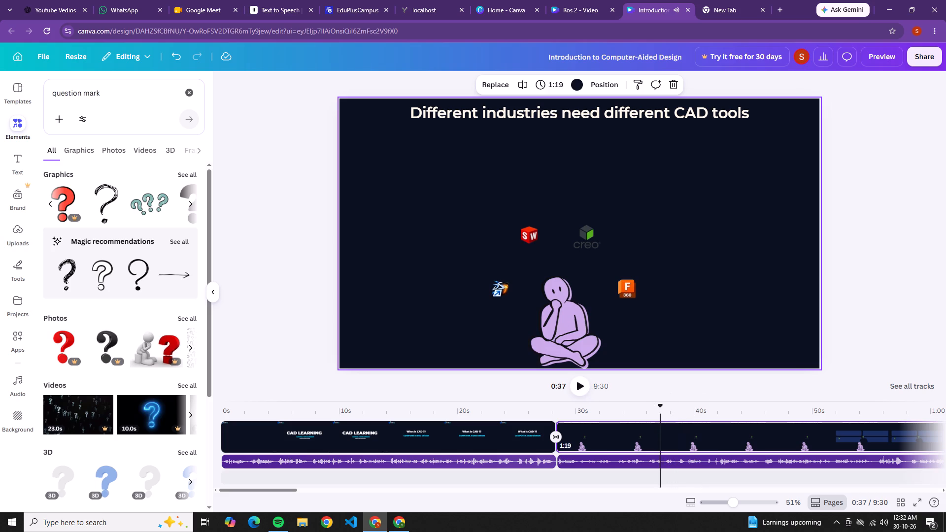
{"action": "triple_click", "coordinate": [585, 388]}
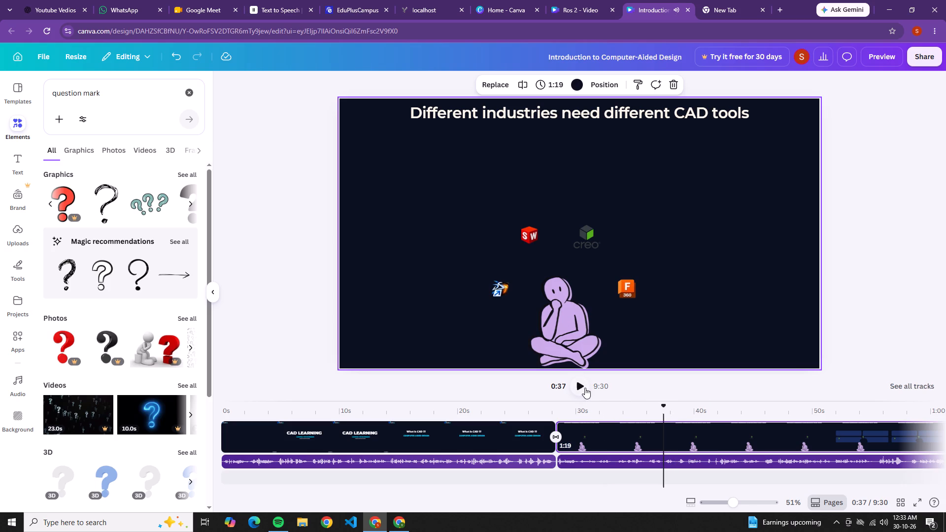
{"action": "left_click", "coordinate": [585, 388]}
{"action": "left_click", "coordinate": [654, 409]}
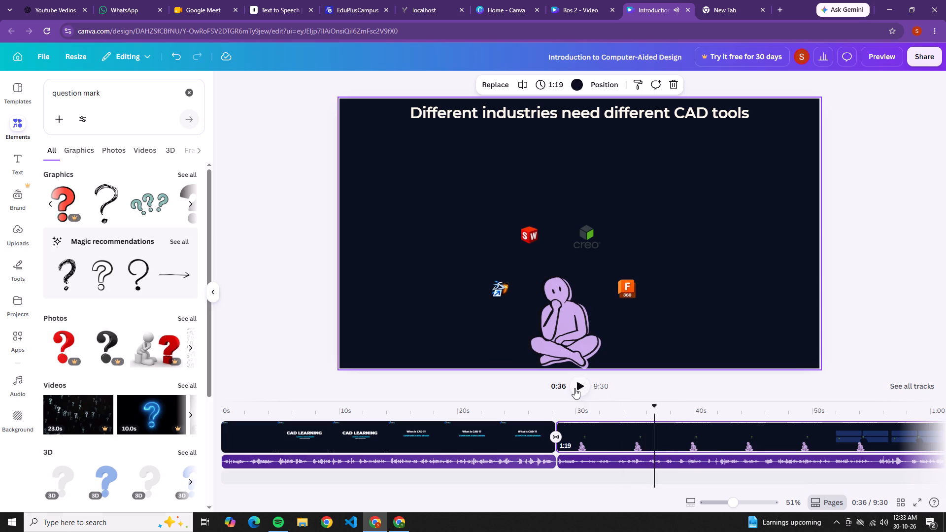
{"action": "double_click", "coordinate": [575, 388]}
{"action": "double_click", "coordinate": [576, 388]}
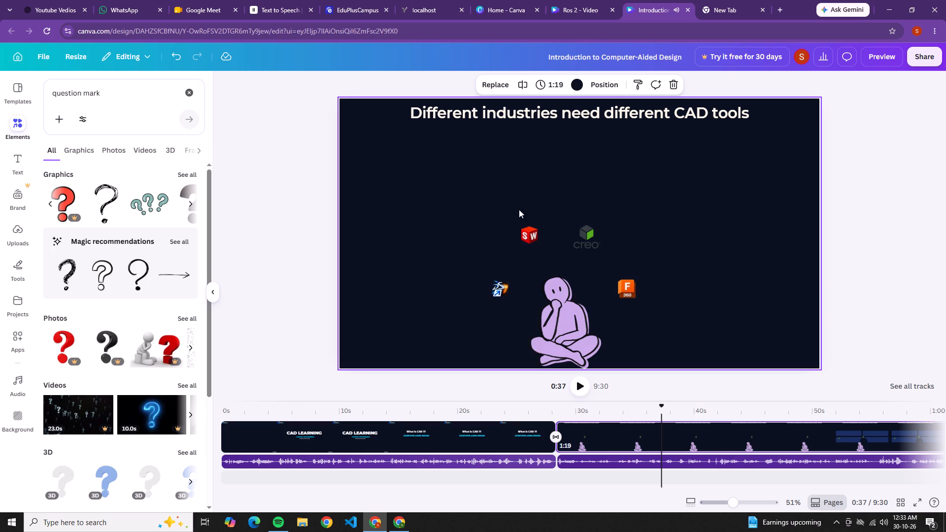
Lower the SolidWorks logo slightly and trim its timeline clip to start at about 0:37.
{"action": "left_click", "coordinate": [536, 238]}
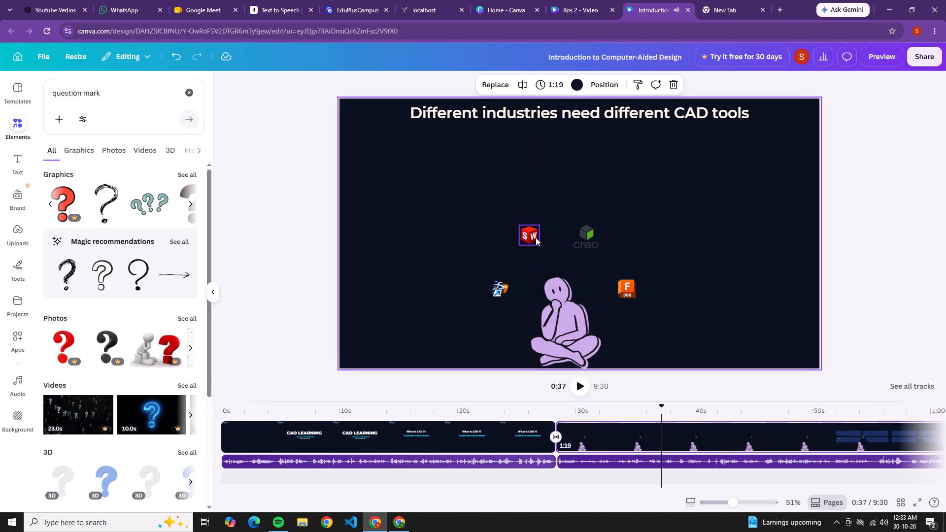
{"action": "left_click", "coordinate": [536, 237]}
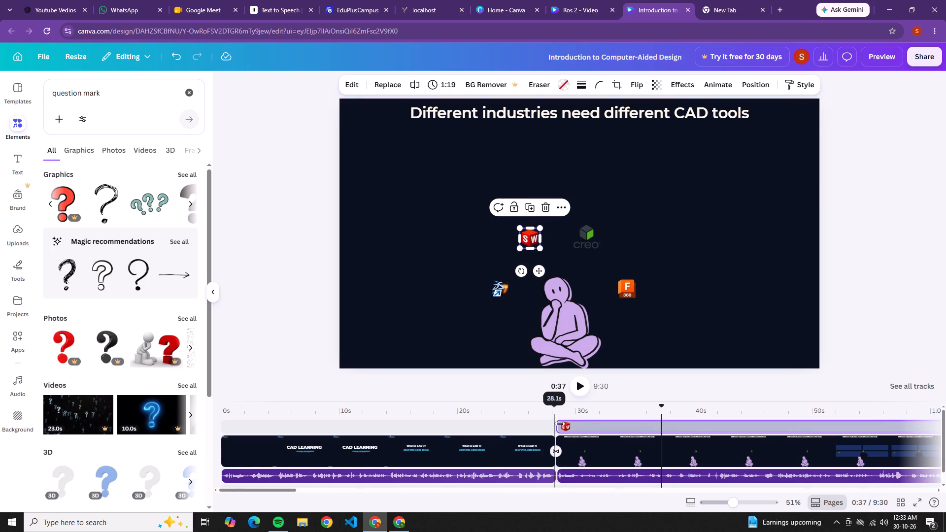
{"action": "left_click_drag", "start_coordinate": [559, 424], "coordinate": [664, 423]}
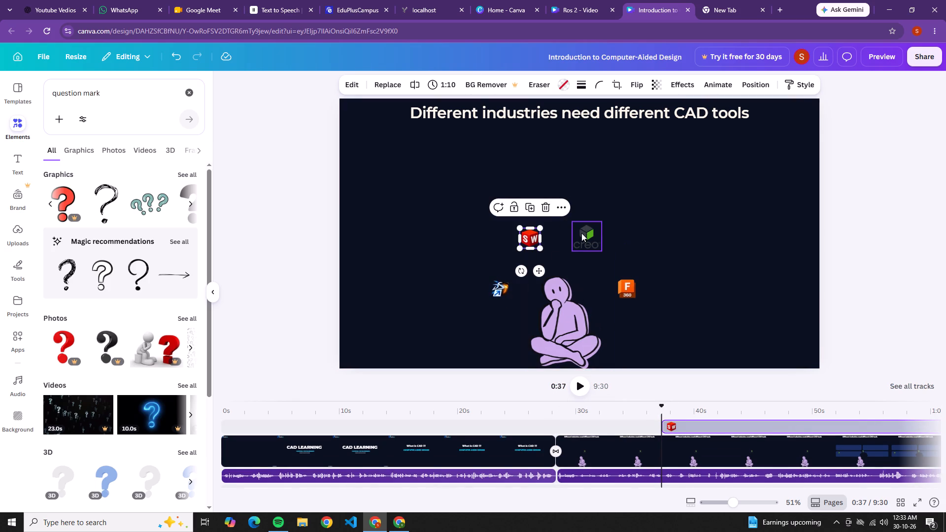
Find the Creo cue in the narration and trim the Creo logo's timeline clip to start at about 0:38.
{"action": "left_click", "coordinate": [581, 233]}
{"action": "left_click", "coordinate": [577, 387]}
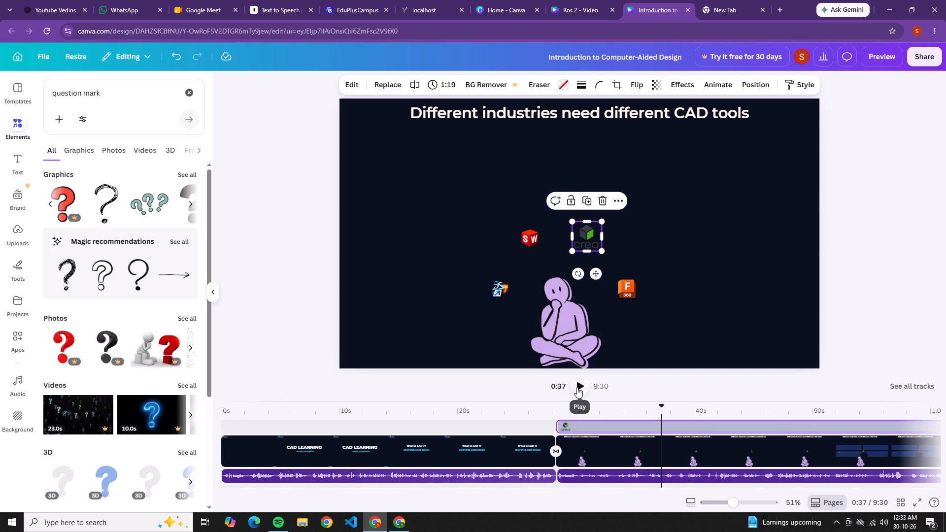
{"action": "left_click", "coordinate": [577, 387]}
{"action": "left_click", "coordinate": [578, 387]}
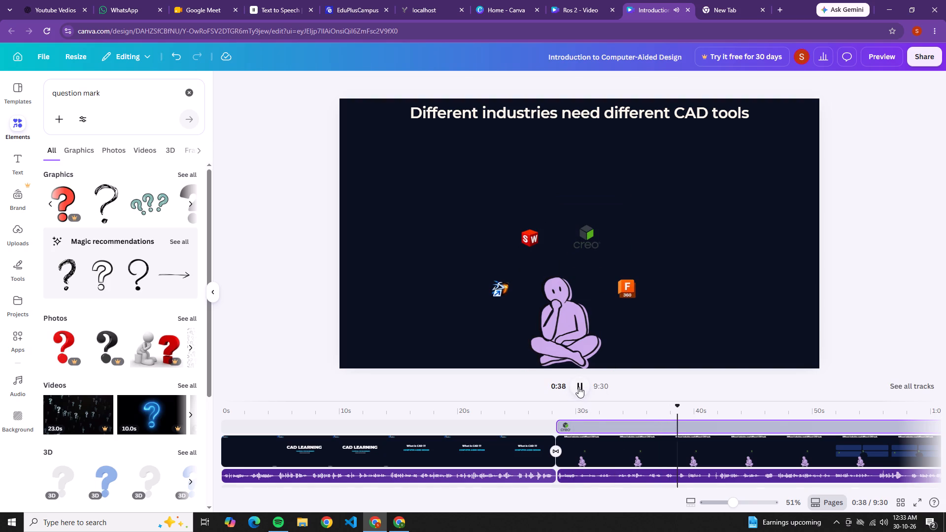
{"action": "left_click", "coordinate": [578, 387]}
{"action": "left_click_drag", "start_coordinate": [558, 425], "coordinate": [659, 429]}
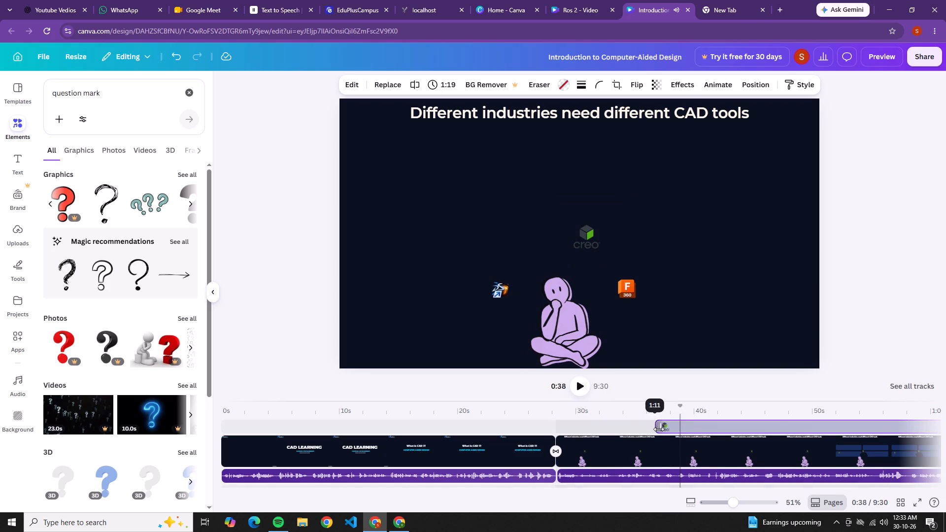
{"action": "left_click_drag", "start_coordinate": [659, 429], "coordinate": [683, 436]}
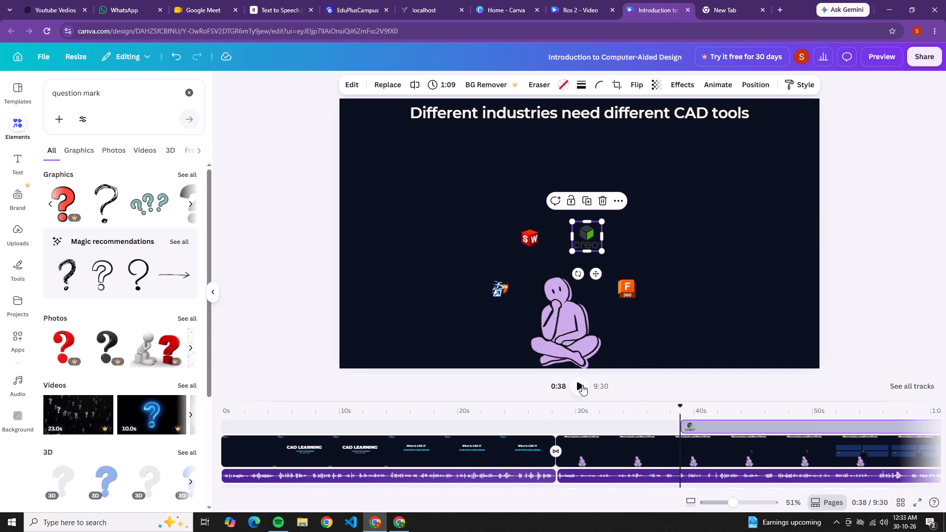
Find the Fusion 360 cue in the narration and trim that logo's timeline clip to start at about 0:39.
{"action": "left_click", "coordinate": [582, 385]}
{"action": "left_click", "coordinate": [582, 385]}
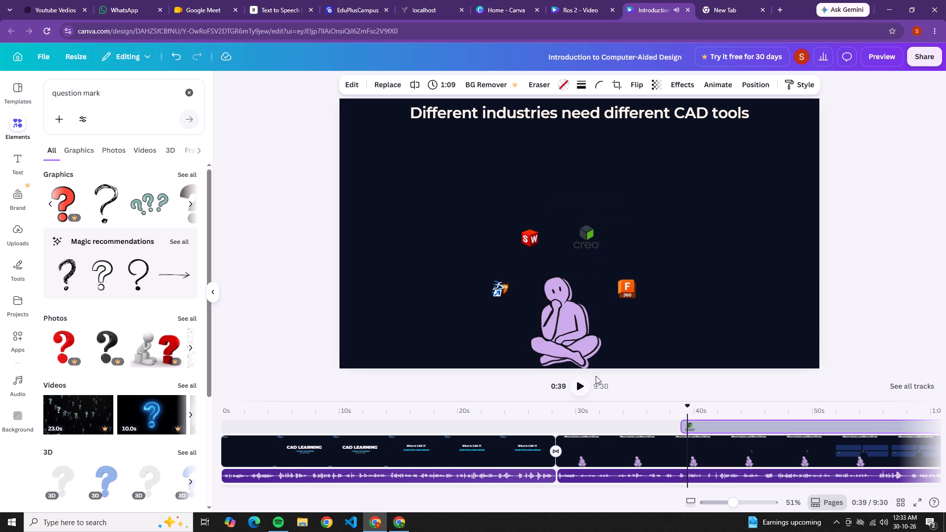
{"action": "left_click", "coordinate": [627, 287]}
{"action": "left_click", "coordinate": [627, 287]}
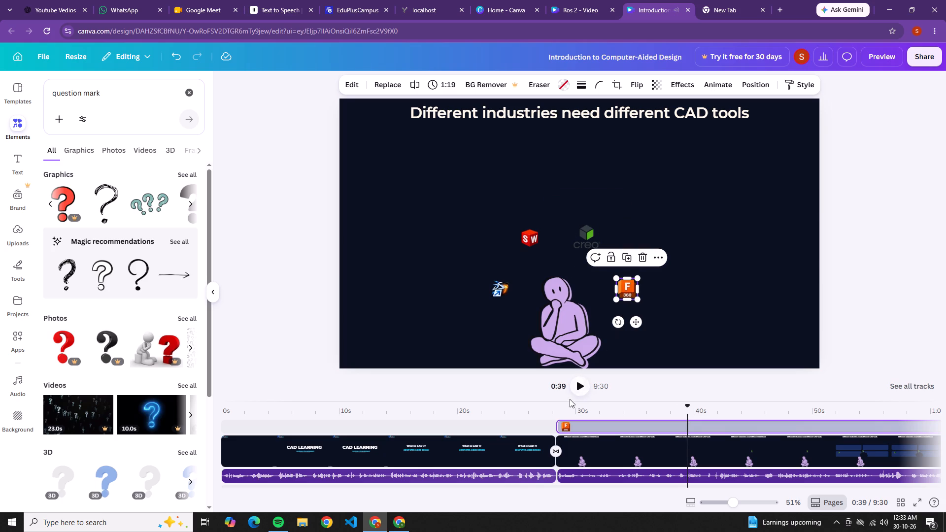
{"action": "double_click", "coordinate": [579, 387]}
{"action": "left_click", "coordinate": [580, 387]}
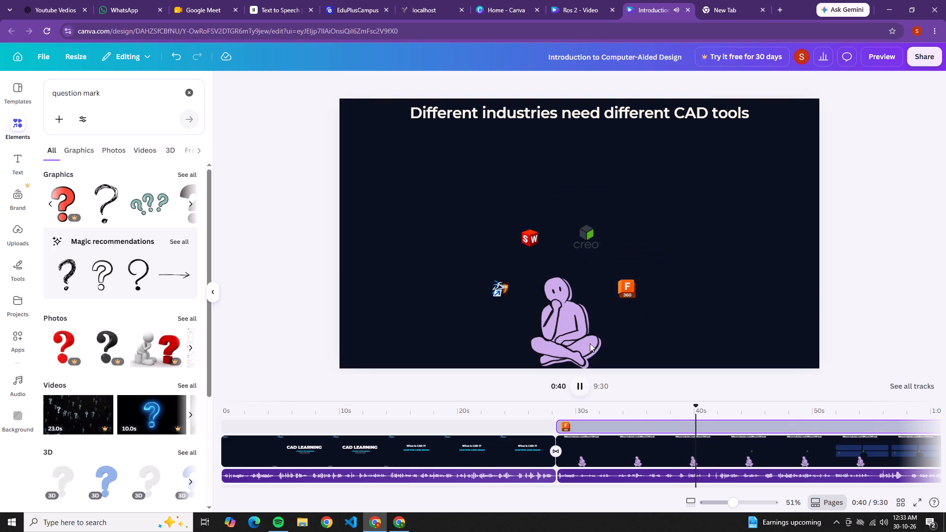
{"action": "left_click", "coordinate": [683, 410]}
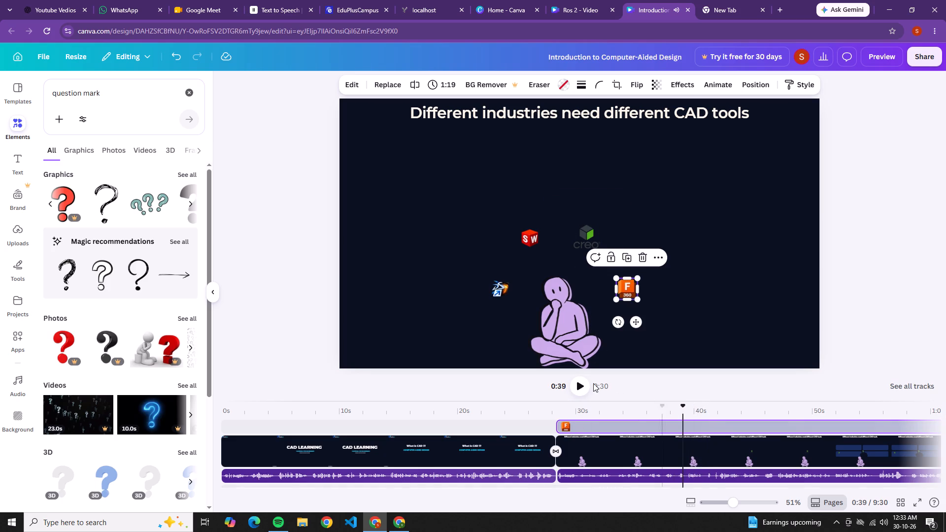
{"action": "left_click", "coordinate": [586, 383]}
{"action": "left_click", "coordinate": [586, 383]}
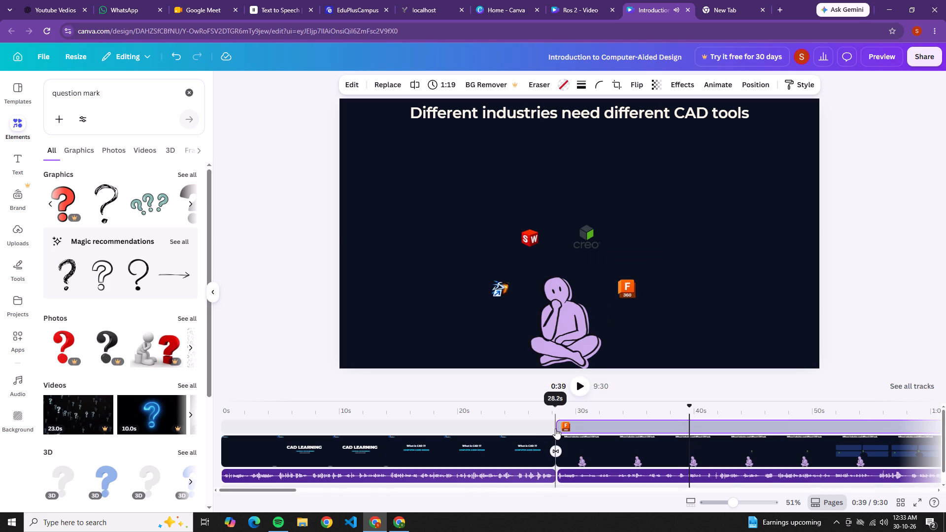
{"action": "left_click_drag", "start_coordinate": [558, 427], "coordinate": [693, 434]}
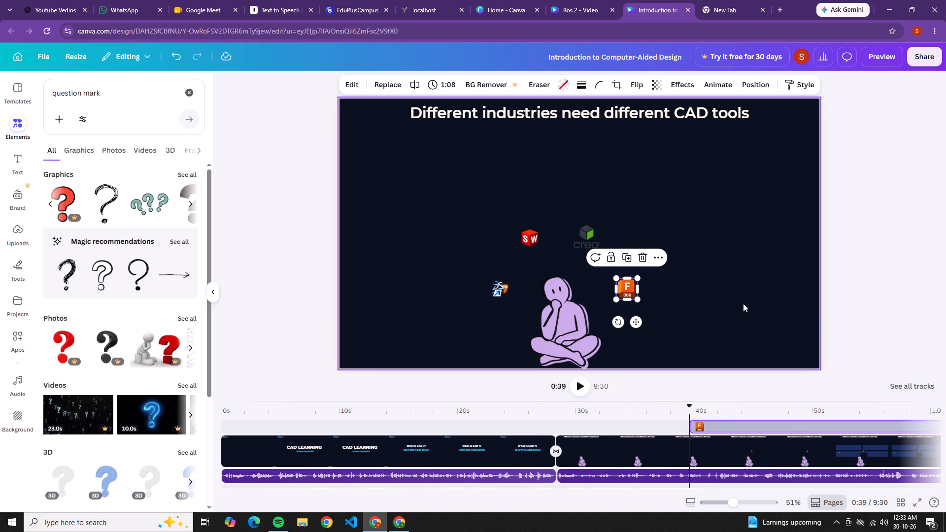
Apply the Rise animation to the Fusion 360 logo.
{"action": "left_click", "coordinate": [708, 88]}
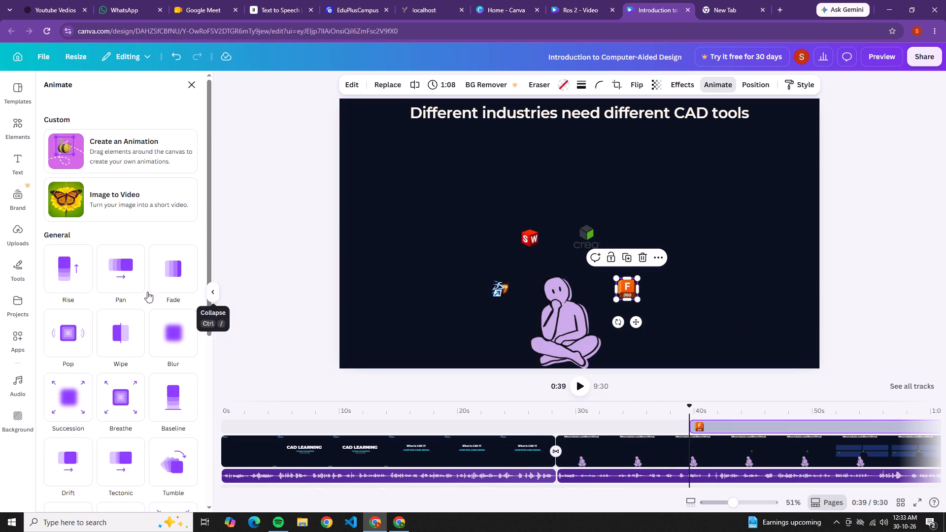
{"action": "left_click", "coordinate": [57, 281]}
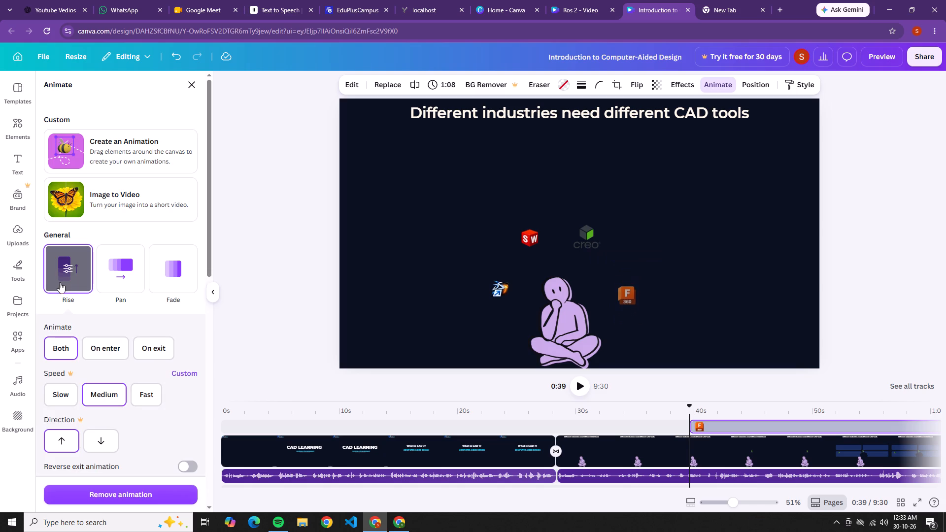
Lower the Fusion 360 logo slightly beside the thinking figure.
{"action": "key", "text": "Down"}
{"action": "key", "text": "Down"}
{"action": "left_click", "coordinate": [631, 286]}
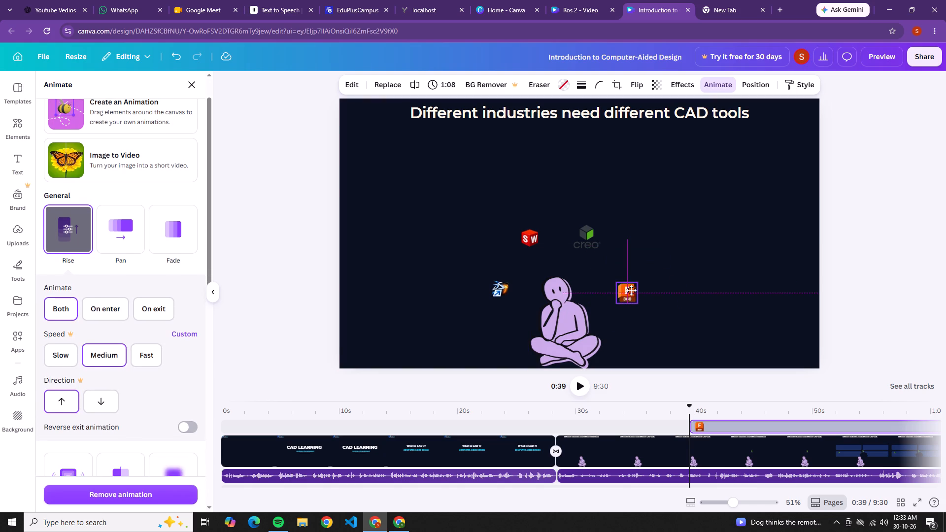
{"action": "left_click", "coordinate": [695, 252]}
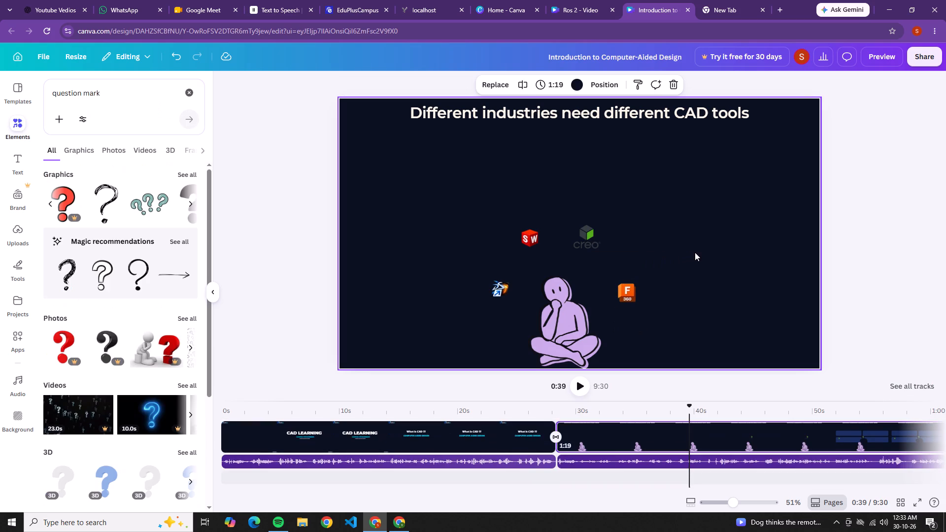
Shift the Creo logo slightly right and down above the thinking figure.
{"action": "left_click_drag", "start_coordinate": [596, 232], "coordinate": [602, 238]}
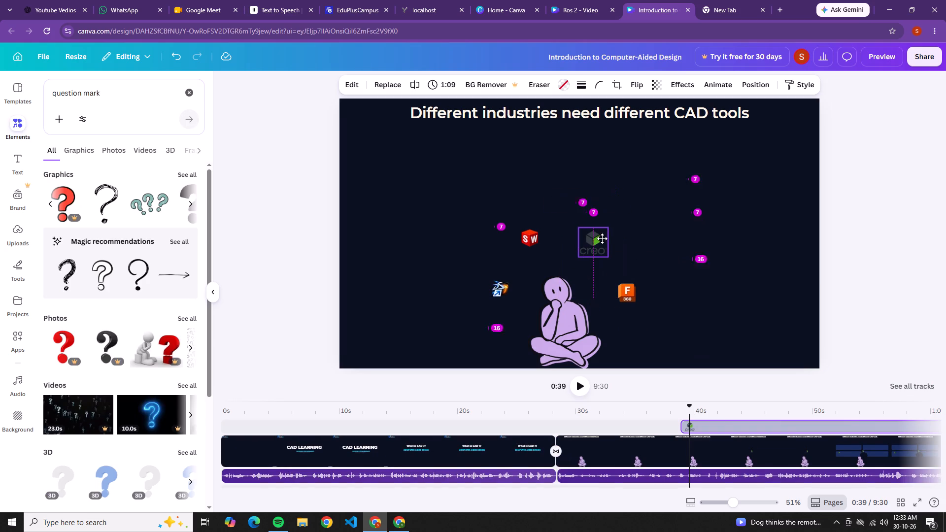
{"action": "left_click_drag", "start_coordinate": [602, 238], "coordinate": [603, 236]}
{"action": "left_click", "coordinate": [683, 238]}
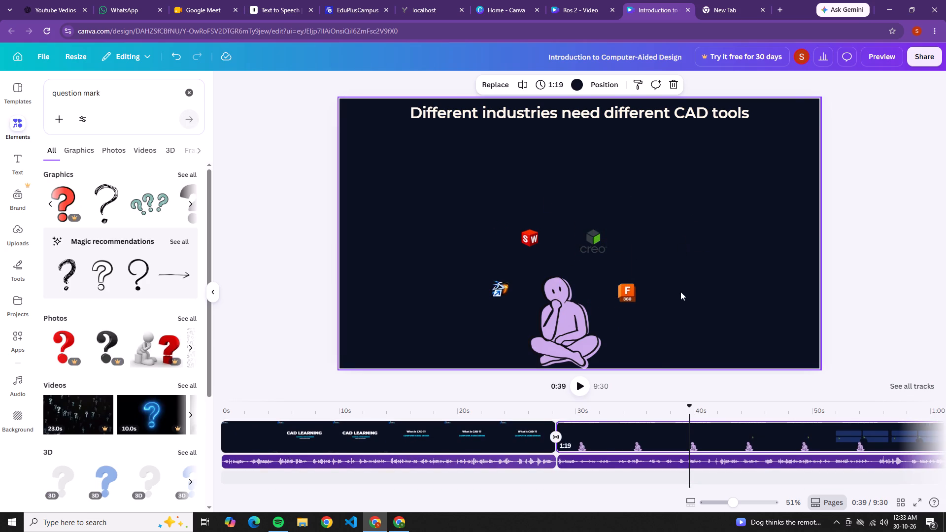
Apply the Rise animation to the Creo logo and the SolidWorks logo.
{"action": "left_click", "coordinate": [586, 236]}
{"action": "left_click", "coordinate": [707, 88]}
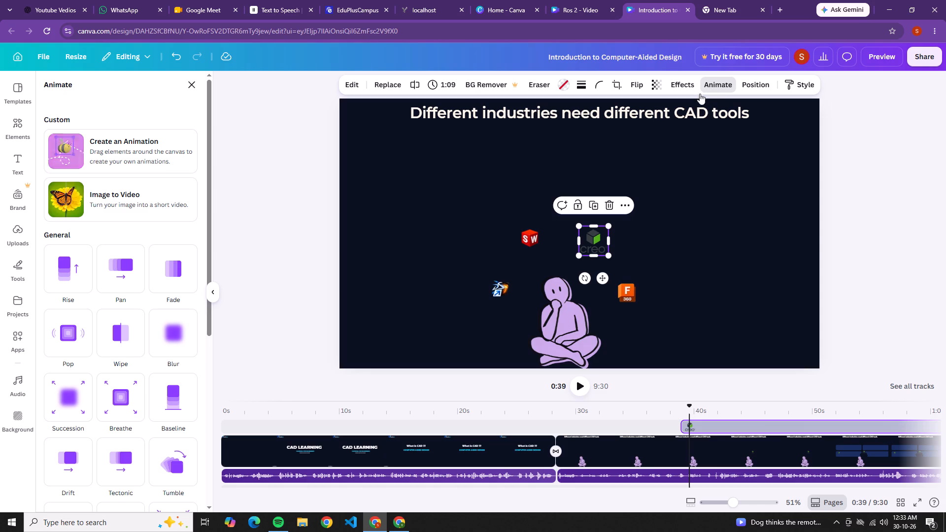
{"action": "left_click", "coordinate": [54, 275]}
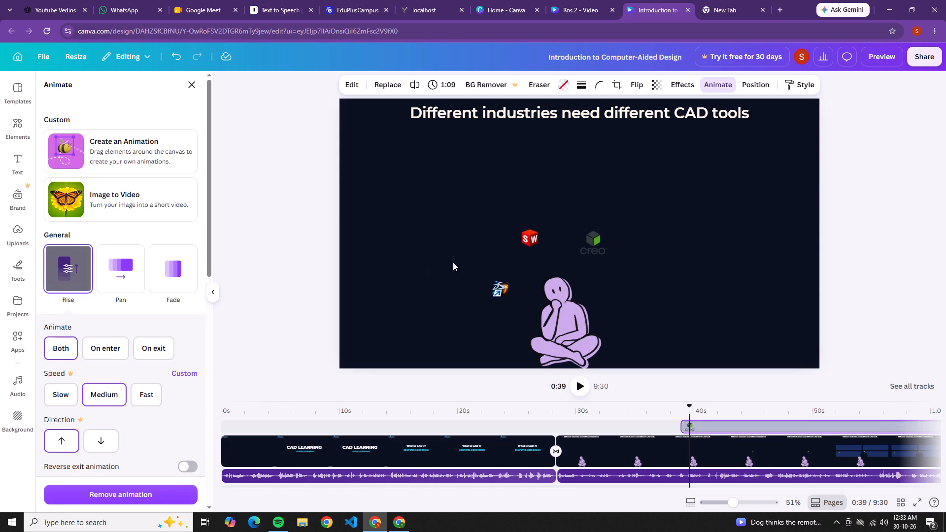
{"action": "left_click", "coordinate": [531, 232]}
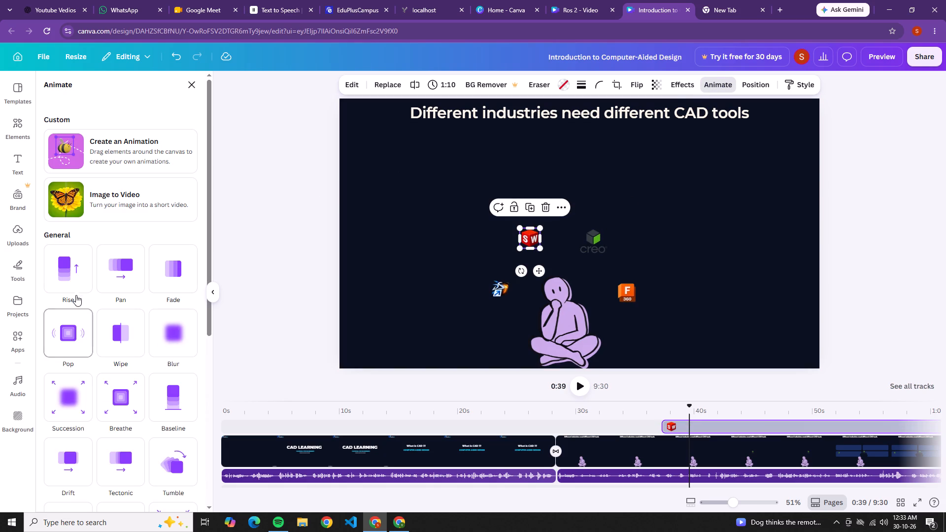
{"action": "left_click", "coordinate": [76, 291]}
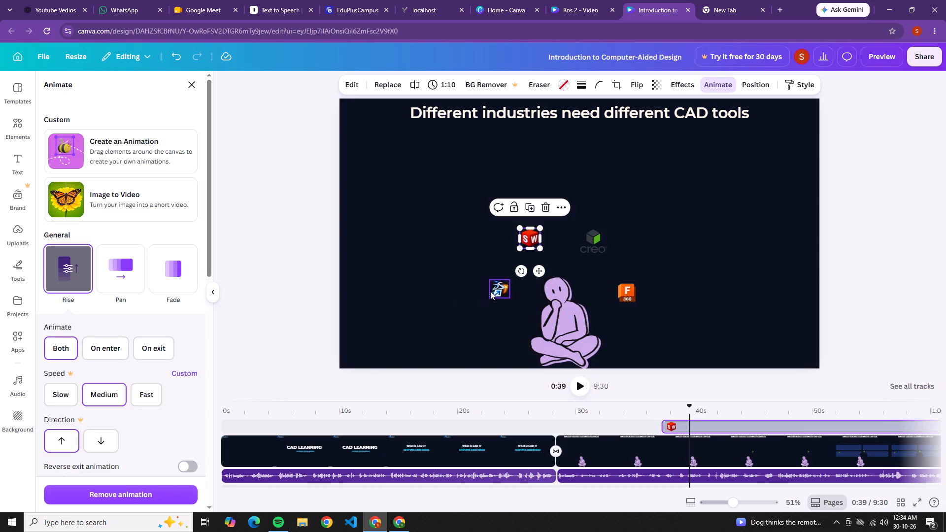
{"action": "left_click", "coordinate": [491, 291]}
{"action": "left_click", "coordinate": [460, 284]}
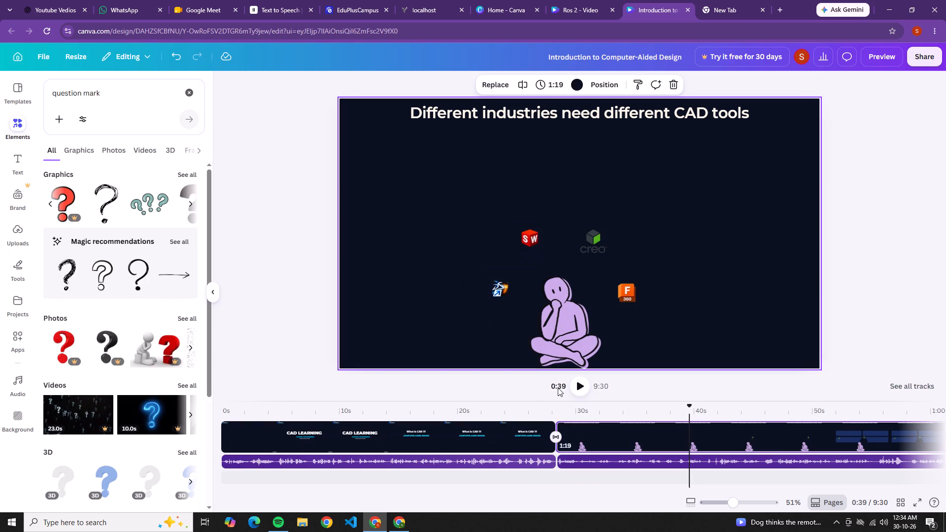
Play back the CAD tools page from its start to review the logo entrances and find the narration cue for ending the figure scene.
{"action": "left_click", "coordinate": [561, 410]}
{"action": "left_click", "coordinate": [583, 382]}
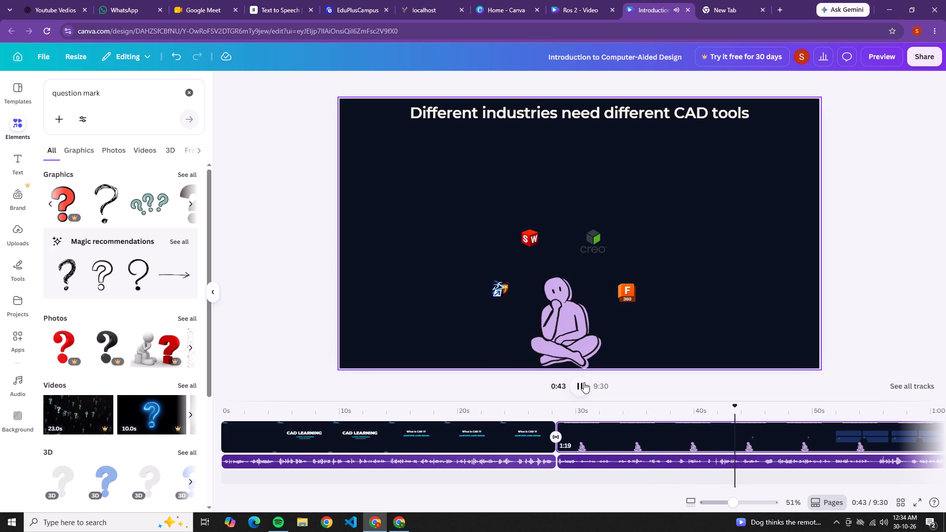
{"action": "left_click", "coordinate": [584, 382]}
{"action": "left_click", "coordinate": [729, 412]}
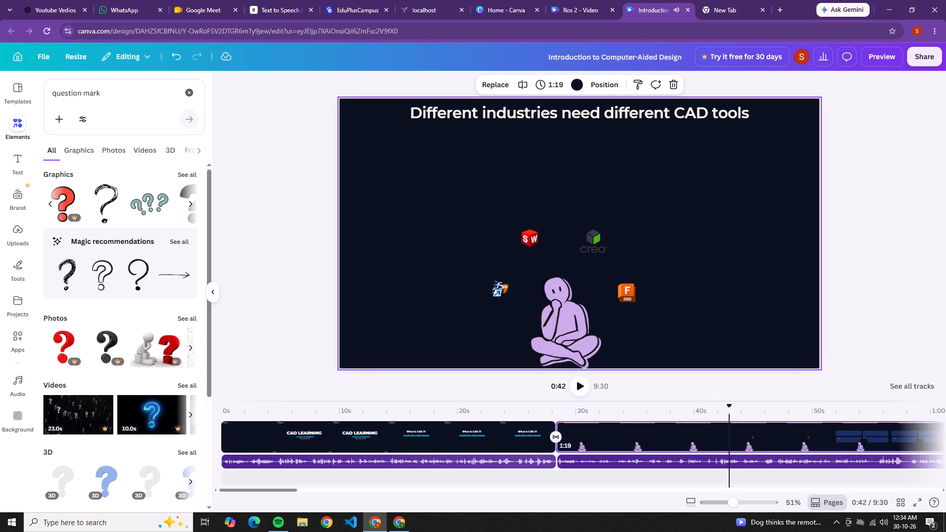
{"action": "double_click", "coordinate": [582, 385]}
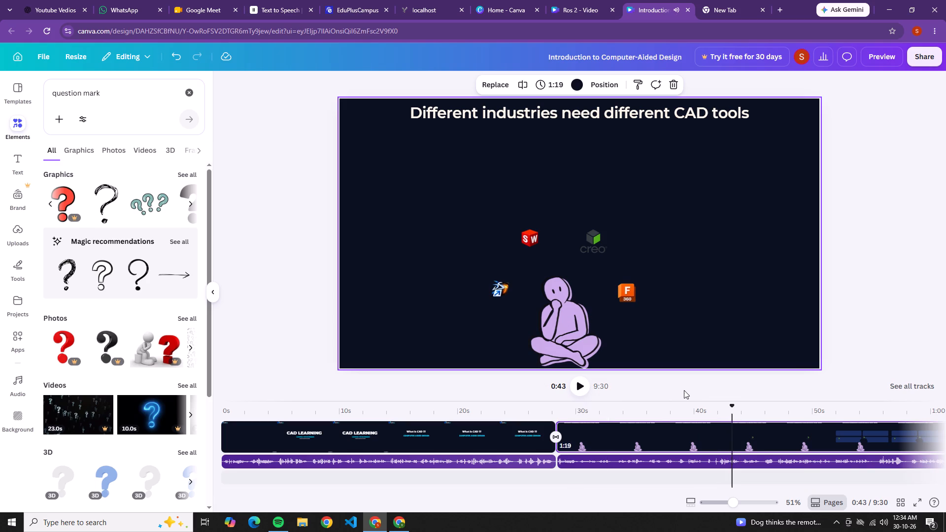
{"action": "left_click", "coordinate": [713, 408]}
{"action": "double_click", "coordinate": [584, 388]}
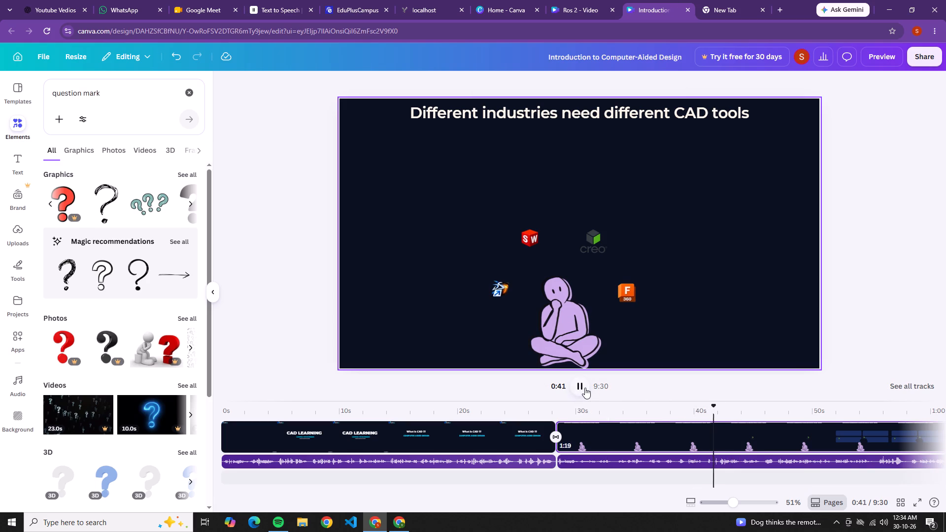
{"action": "double_click", "coordinate": [586, 387]}
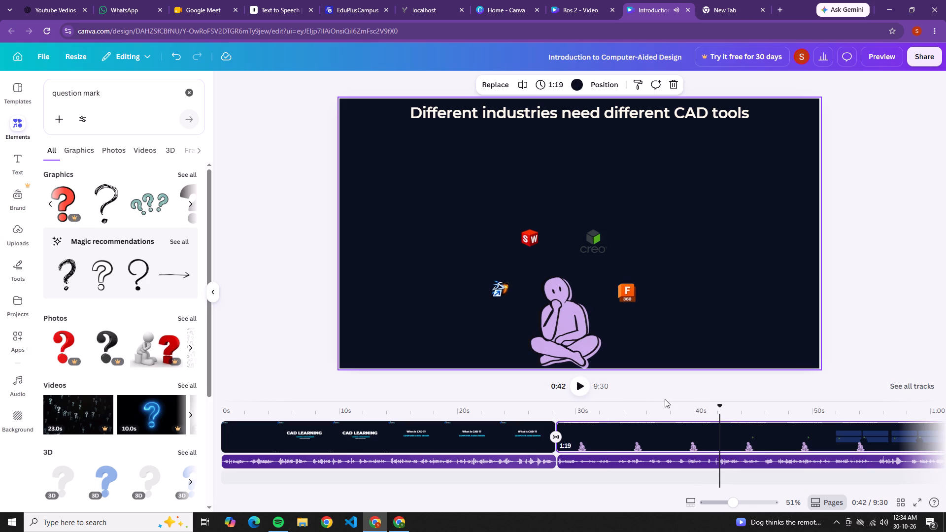
{"action": "left_click", "coordinate": [684, 409]}
{"action": "left_click", "coordinate": [582, 386]}
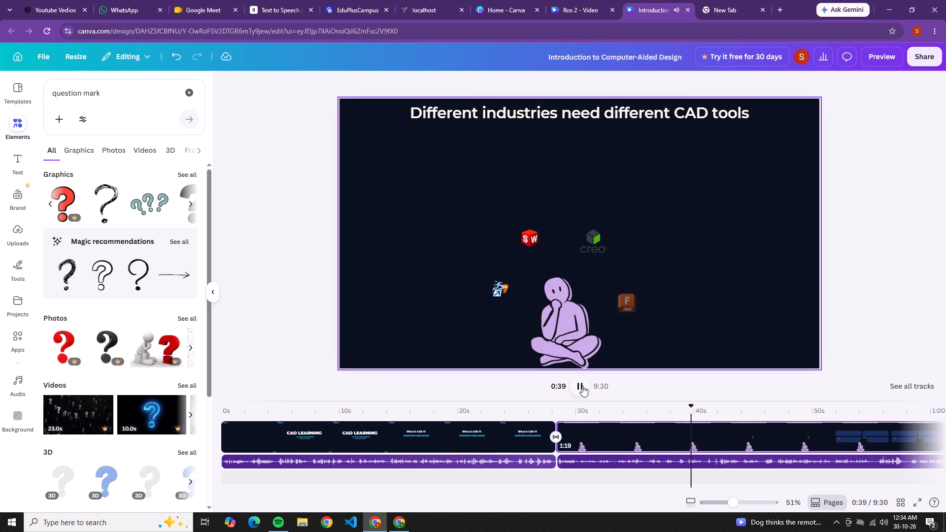
{"action": "left_click", "coordinate": [582, 386]}
{"action": "double_click", "coordinate": [582, 386]}
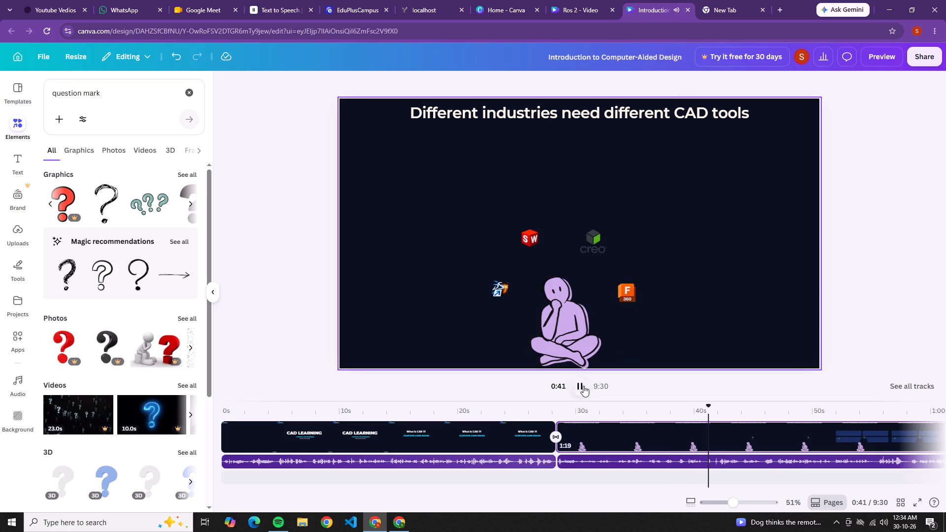
Trim the thinking figure's timeline clip to end at about 0:41.
{"action": "left_click", "coordinate": [581, 341]}
{"action": "left_click", "coordinate": [581, 341]}
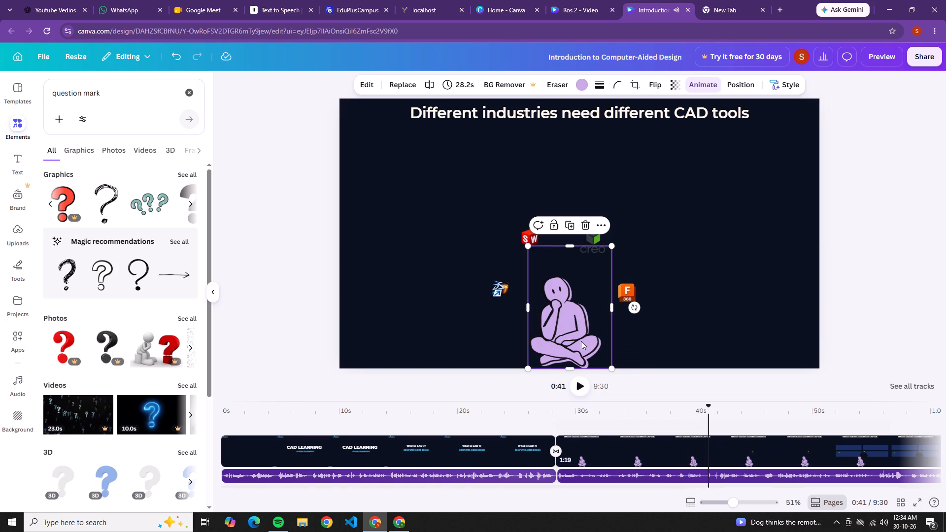
{"action": "left_click_drag", "start_coordinate": [888, 424], "coordinate": [669, 420]}
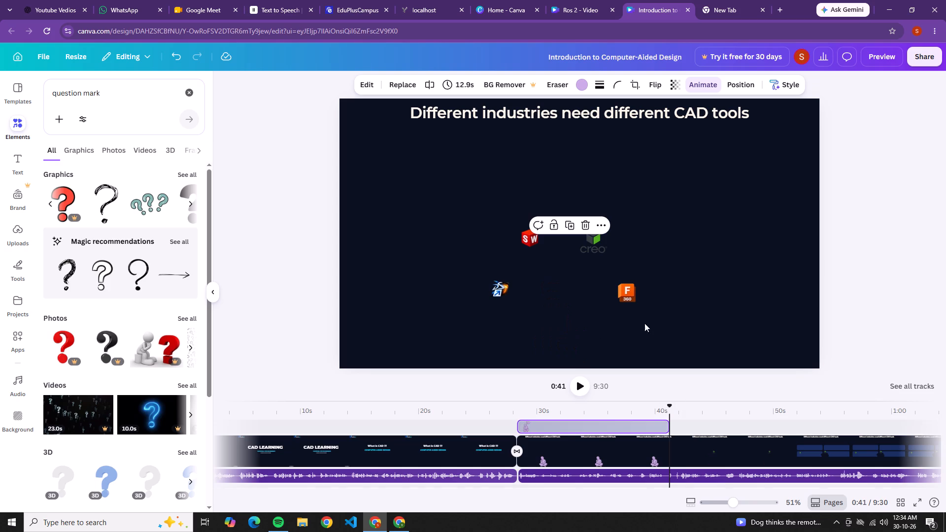
Trim the Fusion 360 logo's timeline clip to end at about 0:41.
{"action": "left_click", "coordinate": [630, 303]}
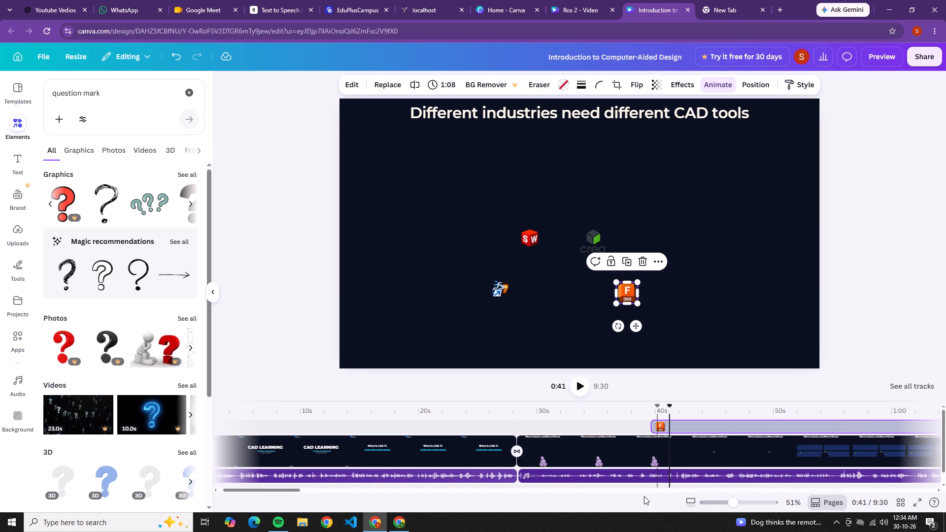
{"action": "left_click_drag", "start_coordinate": [288, 491], "coordinate": [367, 496]}
{"action": "left_click_drag", "start_coordinate": [713, 423], "coordinate": [690, 423]}
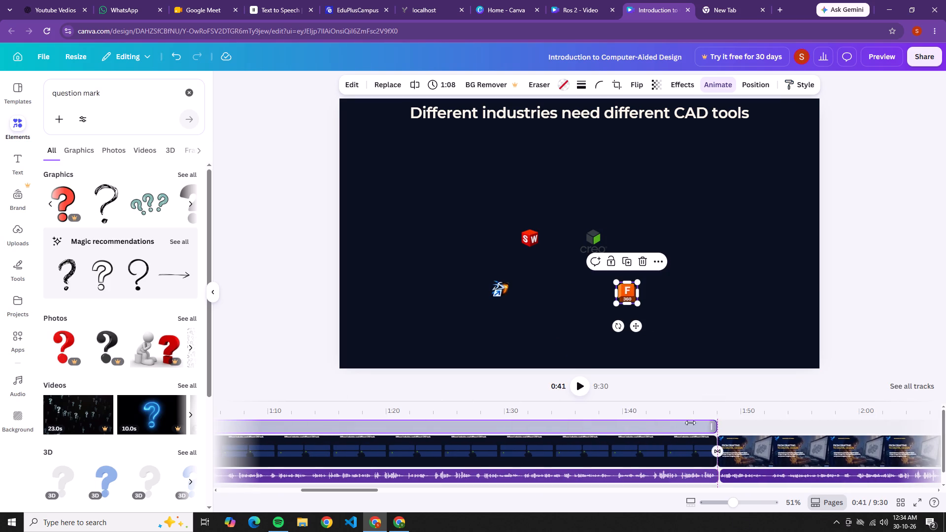
{"action": "left_click_drag", "start_coordinate": [690, 423], "coordinate": [261, 449]}
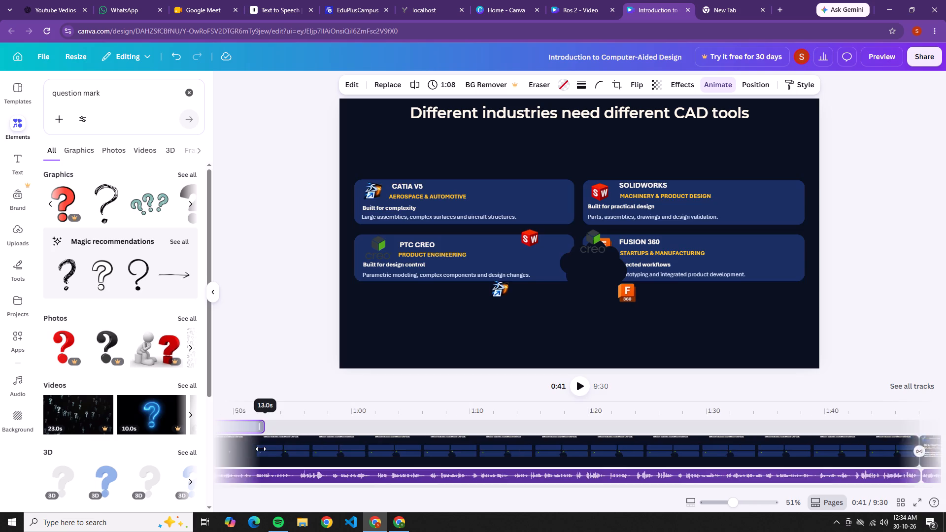
{"action": "left_click_drag", "start_coordinate": [261, 449], "coordinate": [318, 449]}
Trim the Creo logo's timeline clip to end at about 0:41.
{"action": "left_click", "coordinate": [595, 235]}
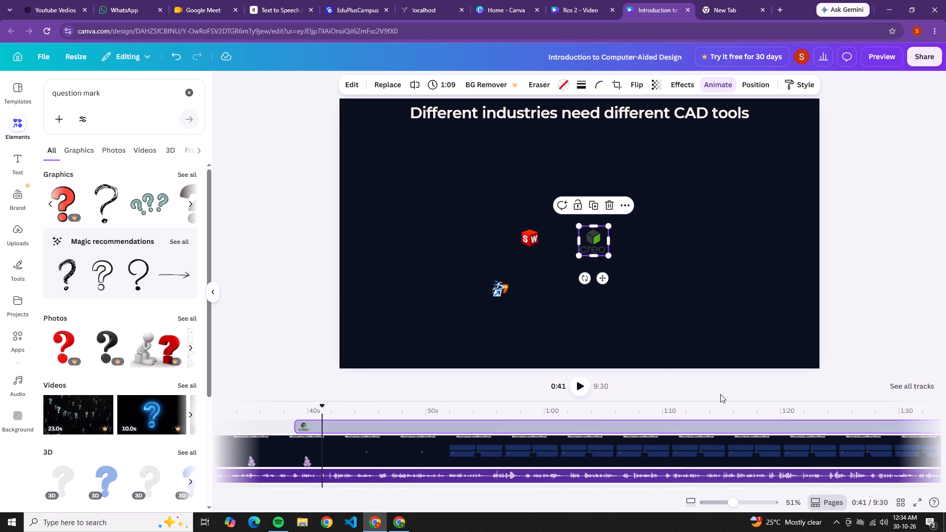
{"action": "left_click_drag", "start_coordinate": [326, 488], "coordinate": [364, 488]}
{"action": "left_click_drag", "start_coordinate": [759, 424], "coordinate": [757, 424]}
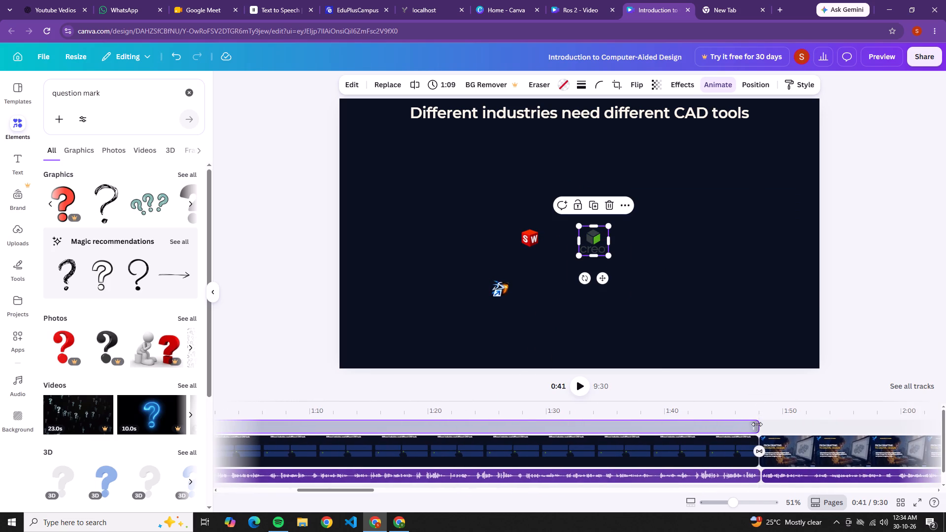
{"action": "left_click_drag", "start_coordinate": [757, 424], "coordinate": [307, 429]}
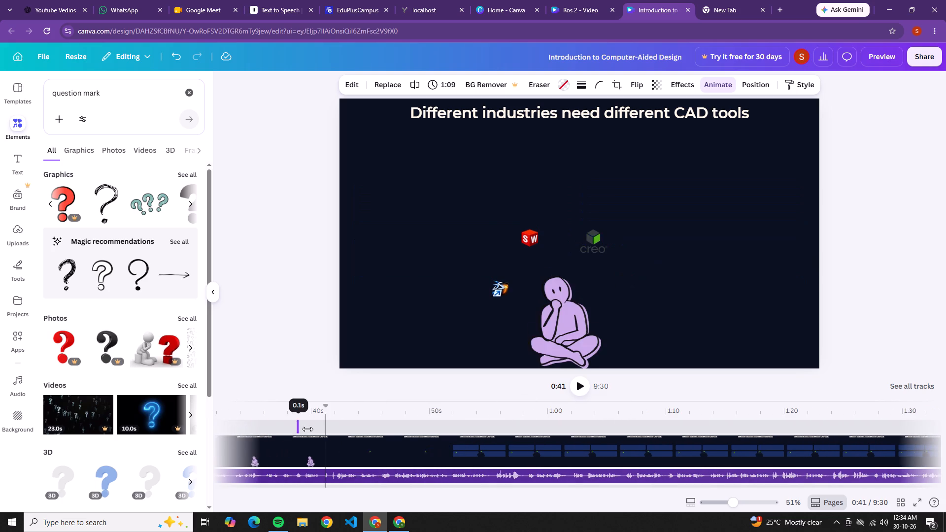
{"action": "left_click_drag", "start_coordinate": [307, 429], "coordinate": [336, 431]}
Trim the SolidWorks logo's timeline clip to end at about 0:41.
{"action": "left_click", "coordinate": [525, 243]}
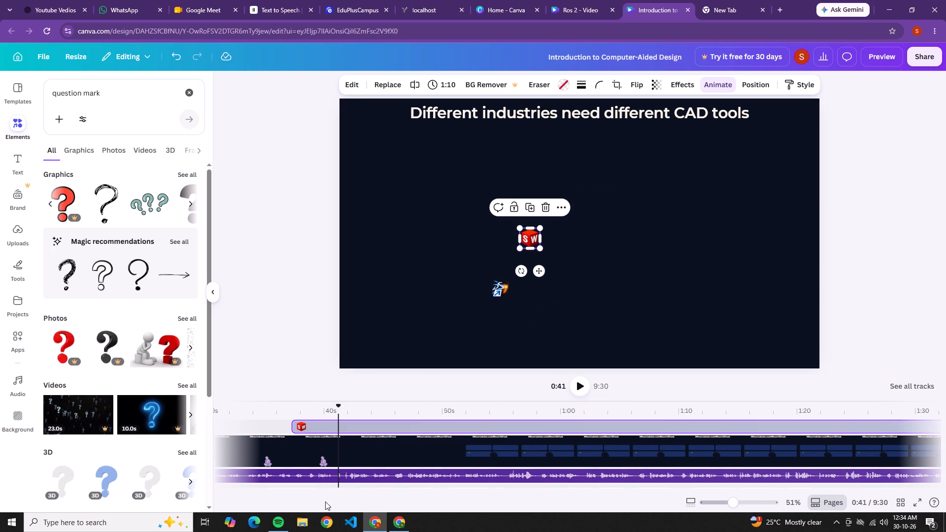
{"action": "left_click_drag", "start_coordinate": [318, 490], "coordinate": [443, 488]}
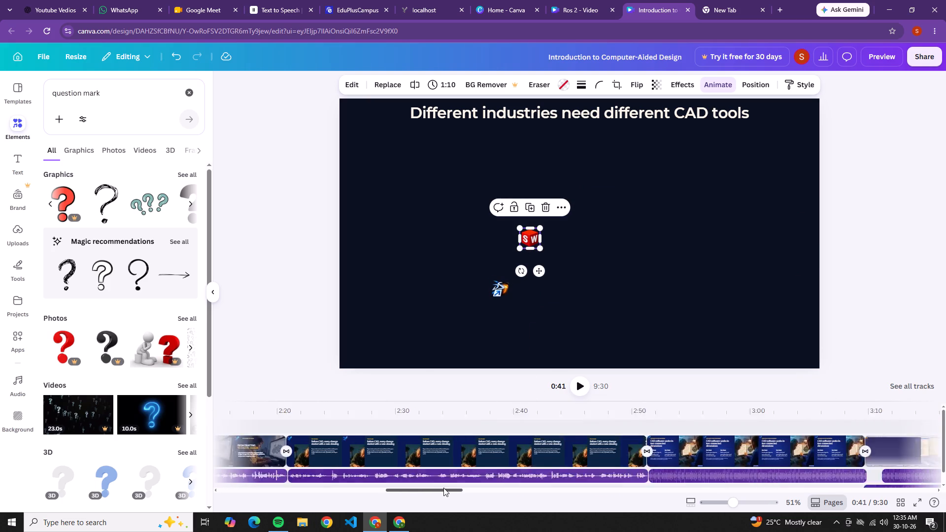
{"action": "left_click_drag", "start_coordinate": [443, 488], "coordinate": [388, 486]}
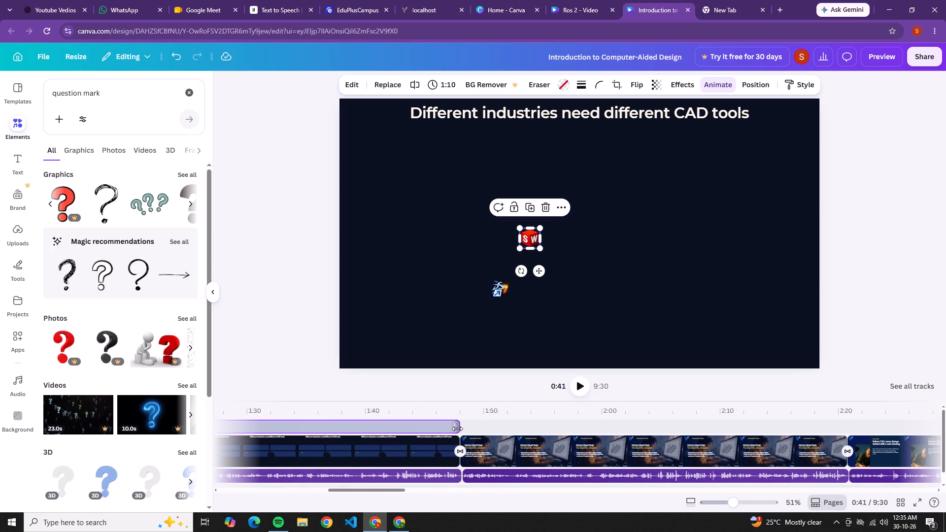
{"action": "left_click_drag", "start_coordinate": [457, 429], "coordinate": [240, 446]}
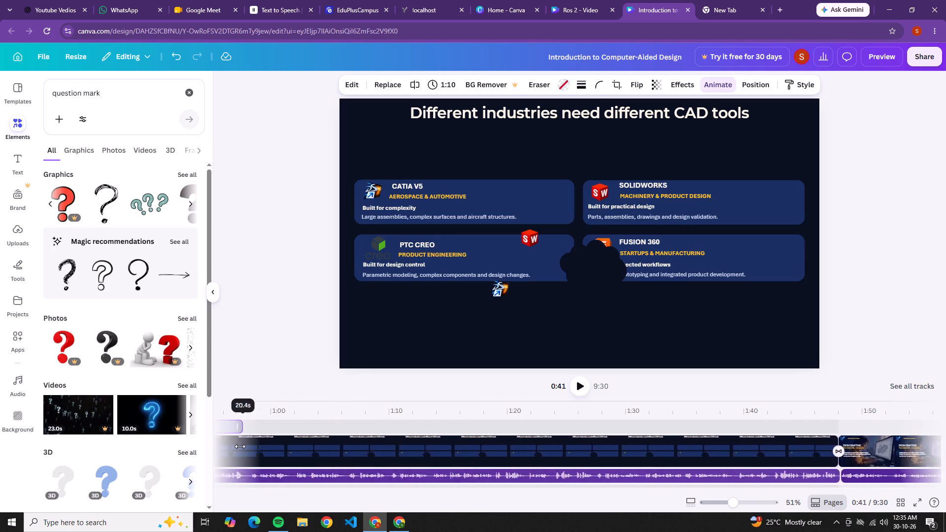
{"action": "left_click_drag", "start_coordinate": [240, 446], "coordinate": [366, 441]}
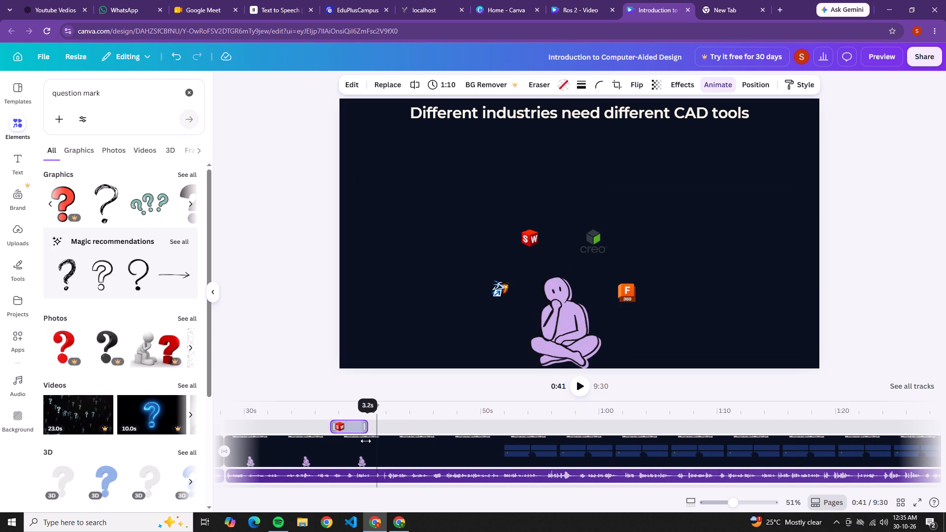
{"action": "left_click_drag", "start_coordinate": [366, 441], "coordinate": [372, 441]}
Trim the CATIA logo's timeline clip to end at about 0:41.
{"action": "left_click", "coordinate": [504, 295]}
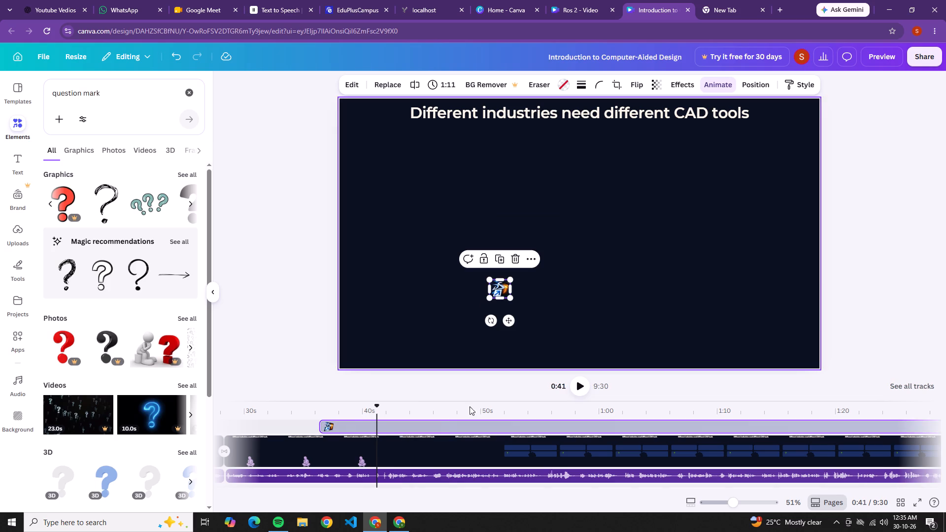
{"action": "left_click_drag", "start_coordinate": [324, 489], "coordinate": [419, 492]}
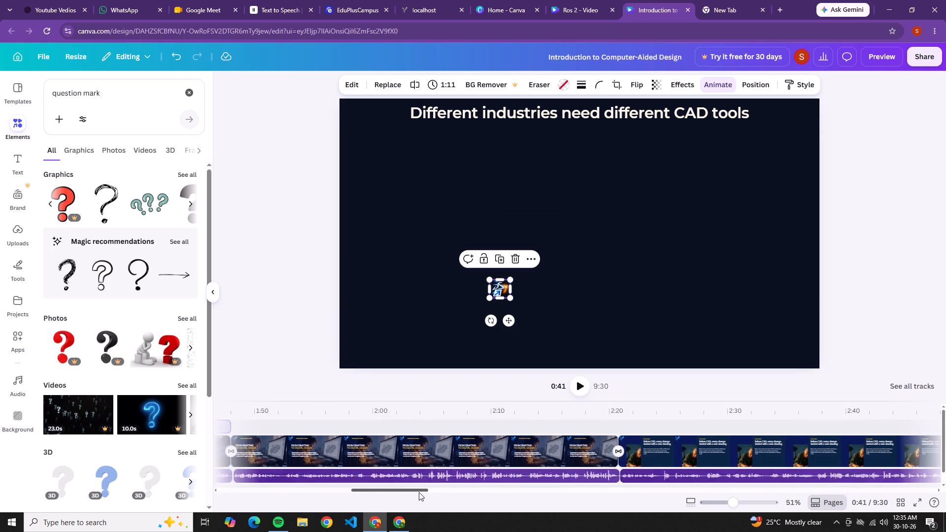
{"action": "left_click_drag", "start_coordinate": [419, 492], "coordinate": [408, 491]}
{"action": "left_click_drag", "start_coordinate": [370, 426], "coordinate": [272, 430]}
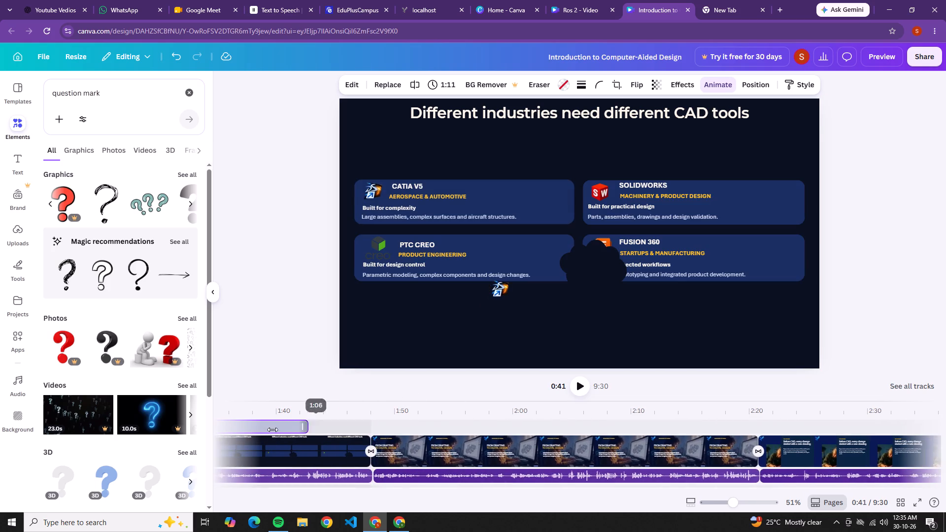
{"action": "left_click_drag", "start_coordinate": [272, 430], "coordinate": [296, 418]}
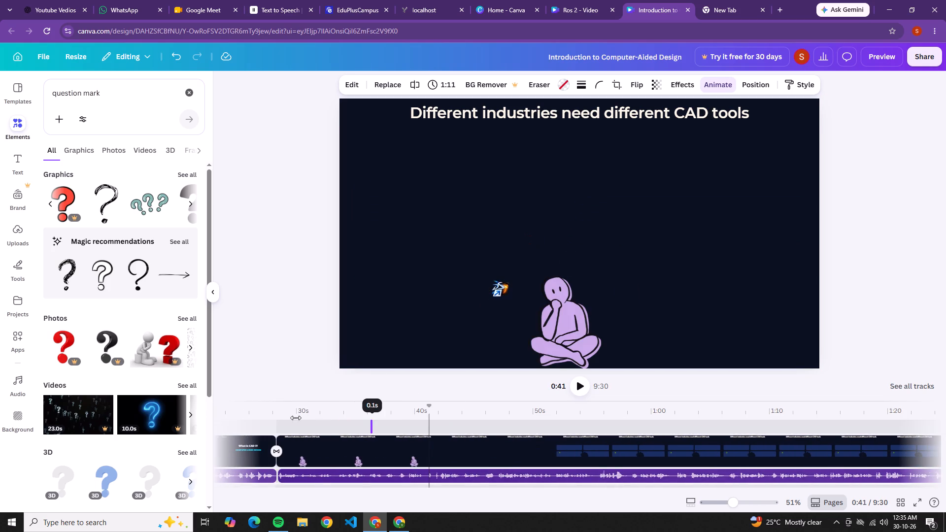
{"action": "left_click_drag", "start_coordinate": [296, 418], "coordinate": [429, 431]}
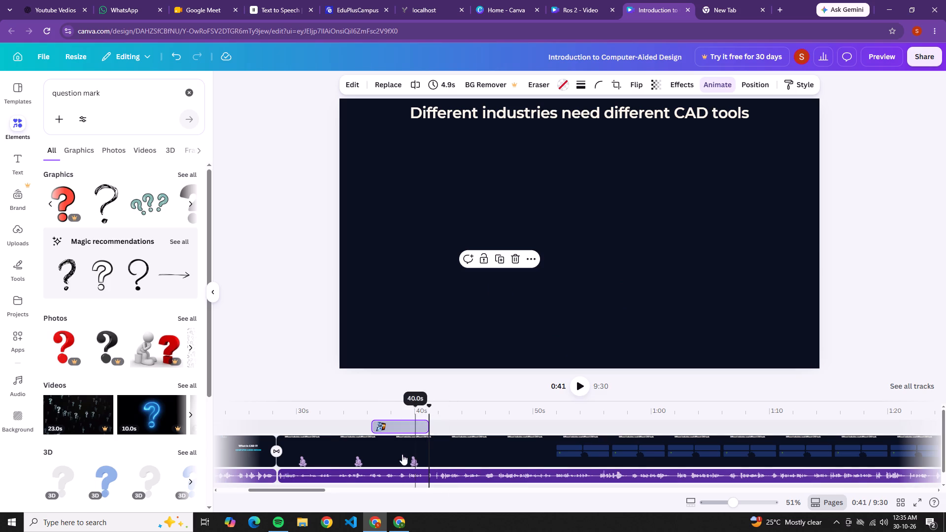
Play back the page from 0:33 to 0:43 to check the CAD logos' exits against the narration.
{"action": "left_click", "coordinate": [334, 426]}
{"action": "left_click", "coordinate": [334, 426]}
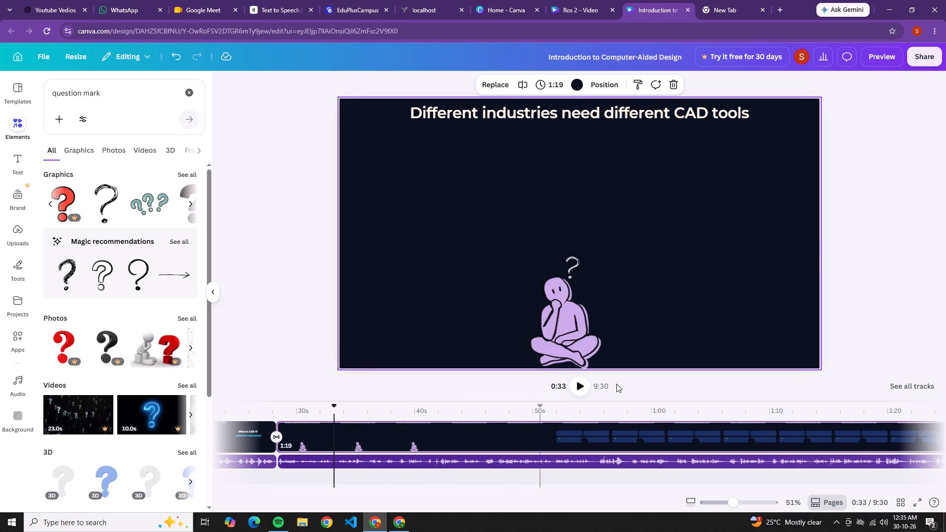
{"action": "left_click", "coordinate": [577, 385]}
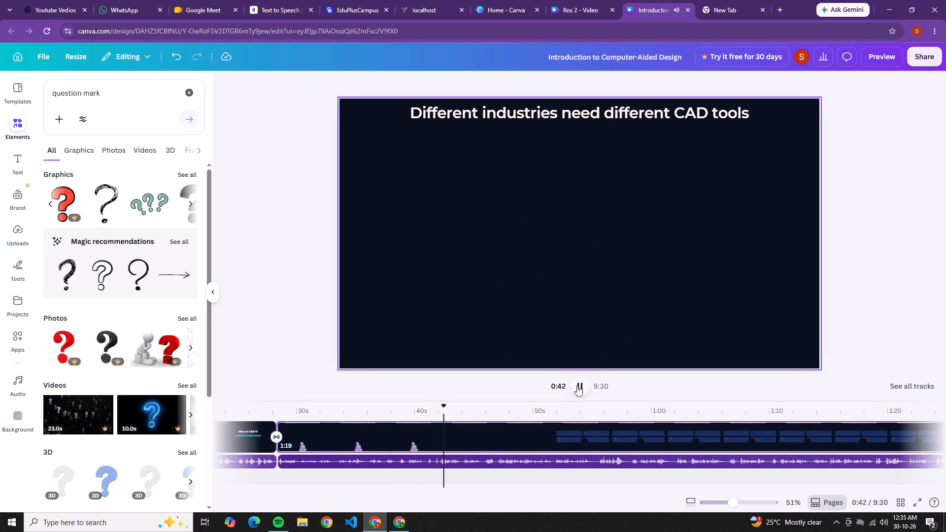
{"action": "left_click", "coordinate": [577, 385]}
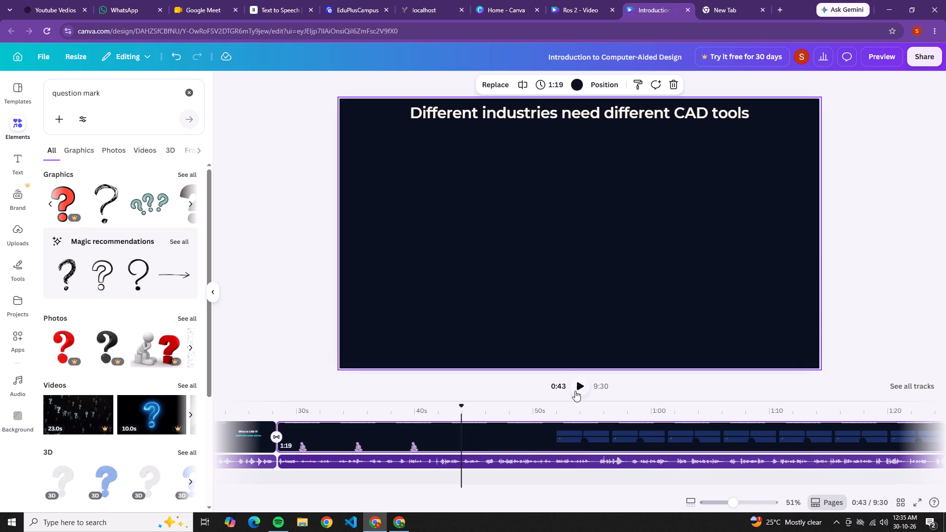
Search Google for "DESIGNING IMAGE" in the open new tab.
{"action": "left_click_drag", "start_coordinate": [113, 104], "coordinate": [26, 88]}
{"action": "left_click", "coordinate": [737, 0]}
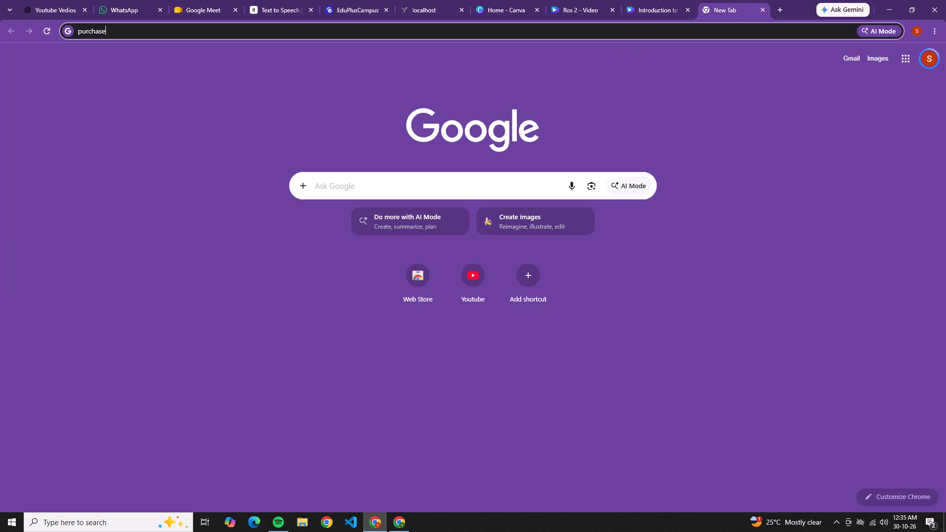
{"action": "left_click", "coordinate": [615, 36]}
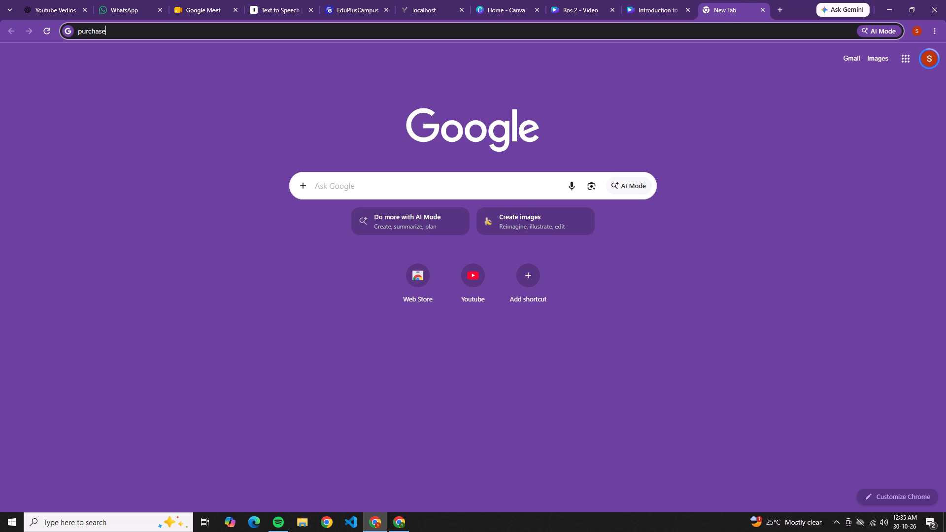
{"action": "left_click", "coordinate": [617, 33]}
{"action": "key", "text": "ctrl+a"}
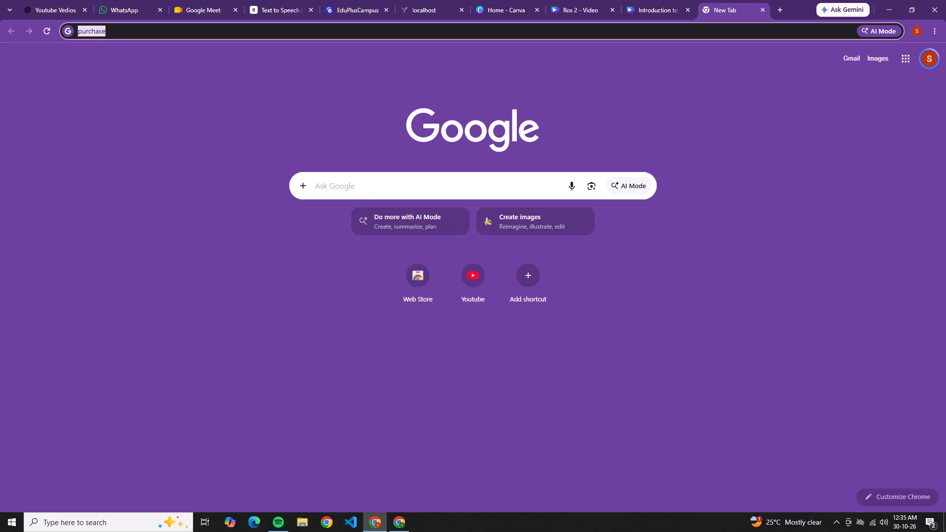
{"action": "type", "text": "DESIGNING"}
{"action": "key", "text": "space"}
{"action": "type", "text": "IMAGE"}
{"action": "key", "text": "space"}
{"action": "key", "text": "Return"}
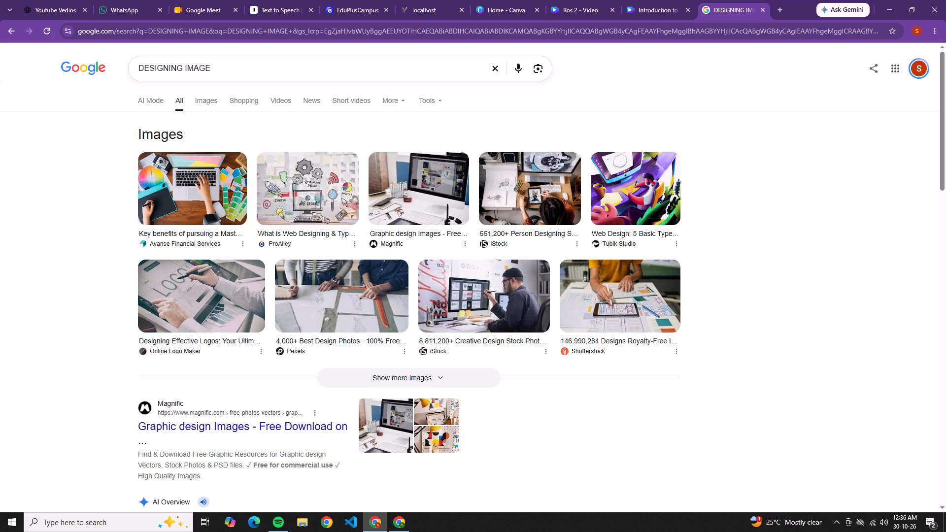
Return to the Introduction to Computer-Aided Design video and play it from 0:43 to about 0:49 to review the visuals.
{"action": "left_click", "coordinate": [661, 0]}
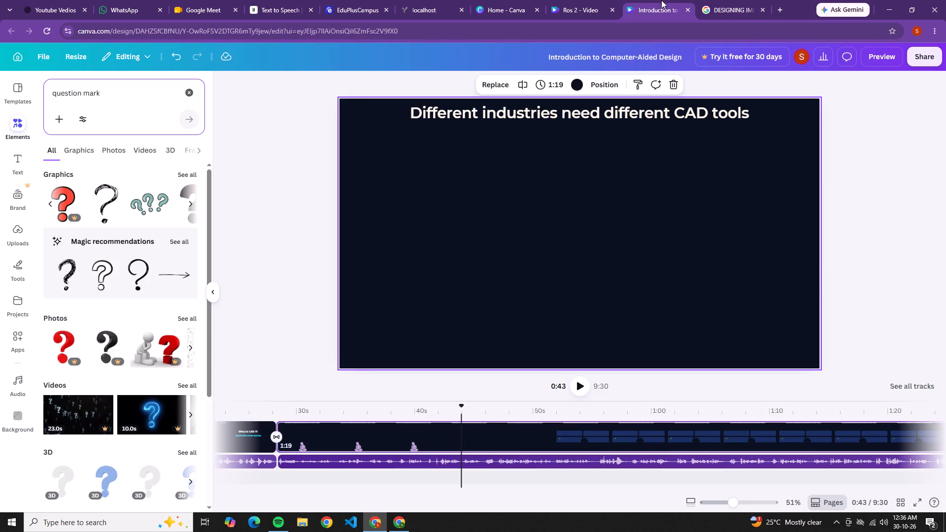
{"action": "left_click", "coordinate": [579, 385]}
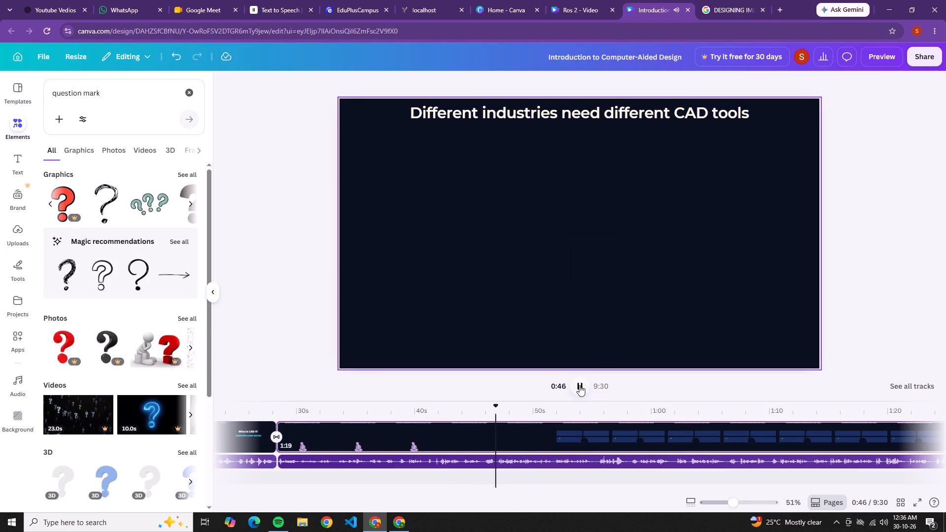
{"action": "left_click", "coordinate": [579, 385]}
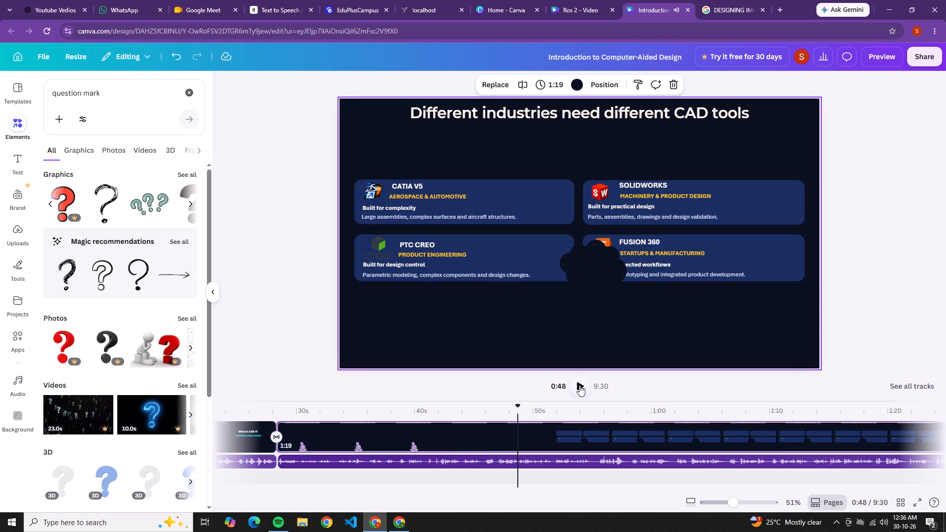
{"action": "left_click", "coordinate": [579, 385]}
{"action": "left_click", "coordinate": [579, 385]}
Trim the end of the dark cloud shape overlapping the Fusion 360 card to give its timeline clip a 13.2 s duration.
{"action": "left_click", "coordinate": [583, 274]}
{"action": "left_click", "coordinate": [583, 274]}
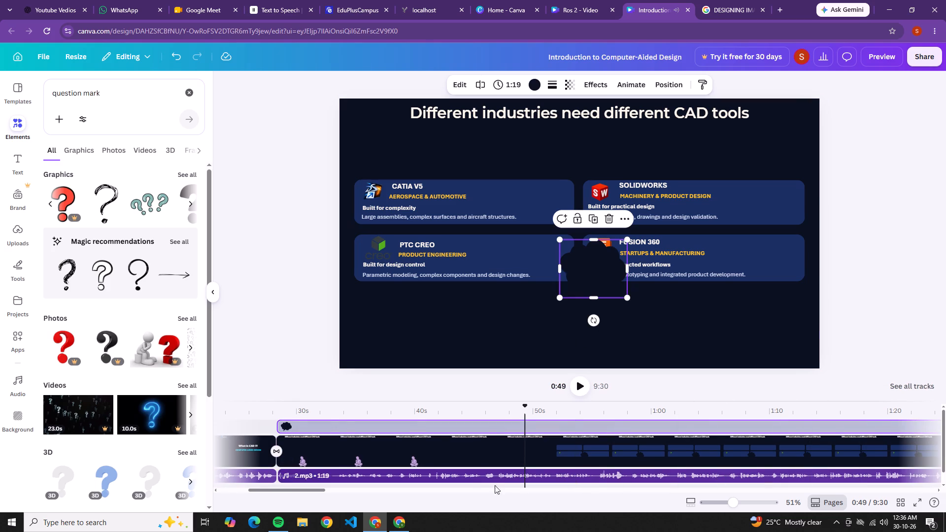
{"action": "left_click_drag", "start_coordinate": [318, 490], "coordinate": [366, 497]}
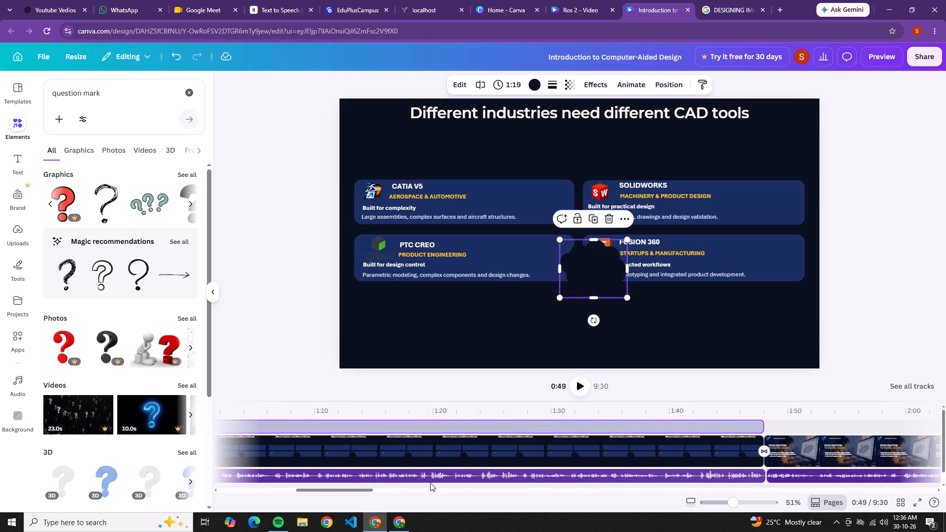
{"action": "left_click_drag", "start_coordinate": [764, 426], "coordinate": [370, 433]}
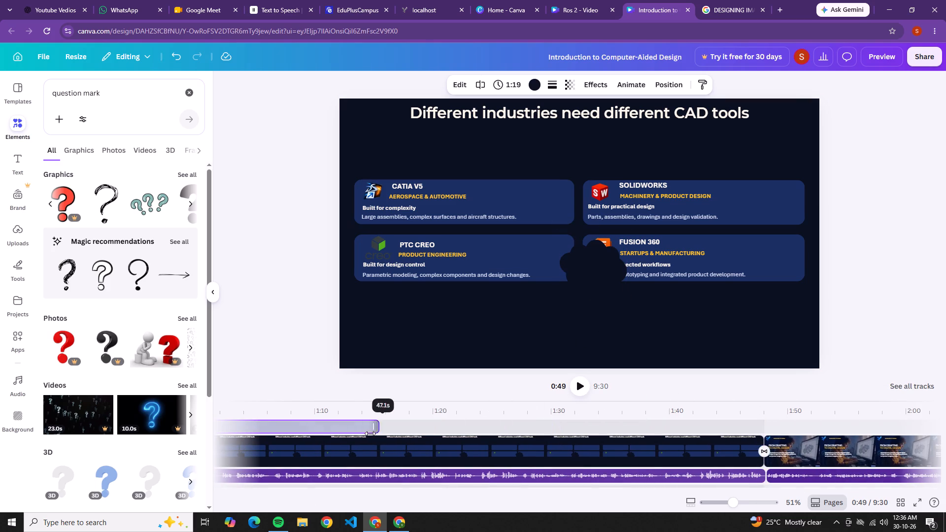
{"action": "left_click_drag", "start_coordinate": [370, 433], "coordinate": [356, 427]}
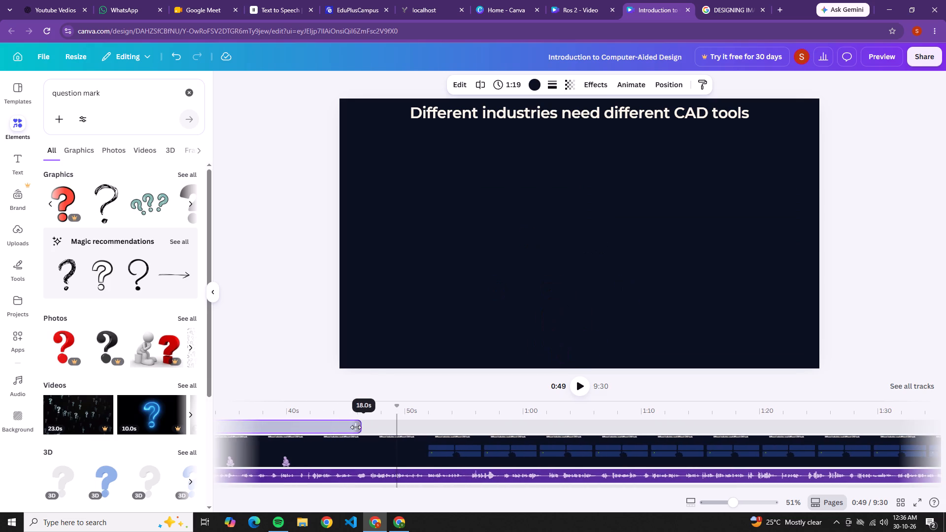
{"action": "left_click_drag", "start_coordinate": [356, 427], "coordinate": [304, 423]}
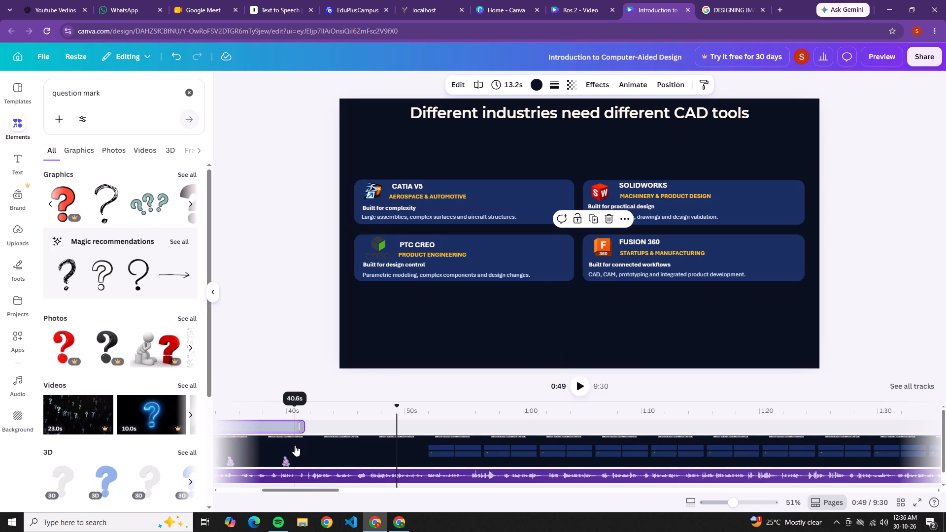
Shorten the dark cloud shape's clip to 12.8 s, using the thinking figure's clip end at 41.1 s as reference.
{"action": "left_click", "coordinate": [284, 459]}
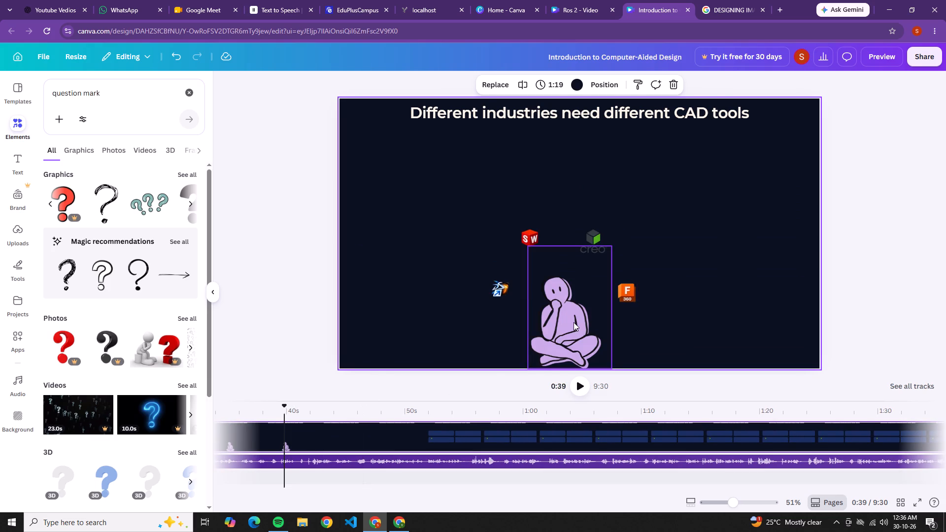
{"action": "left_click", "coordinate": [574, 322]}
{"action": "left_click", "coordinate": [283, 429]}
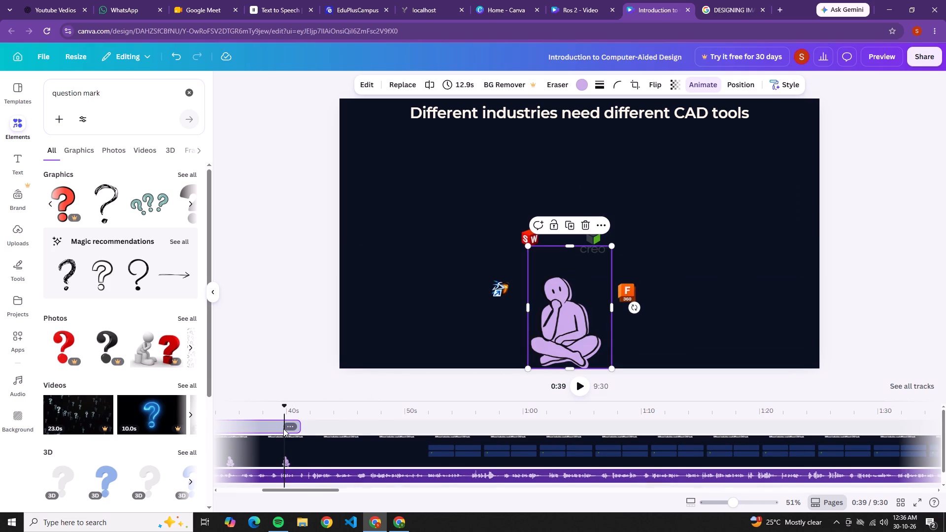
{"action": "left_click_drag", "start_coordinate": [285, 413], "coordinate": [291, 414]}
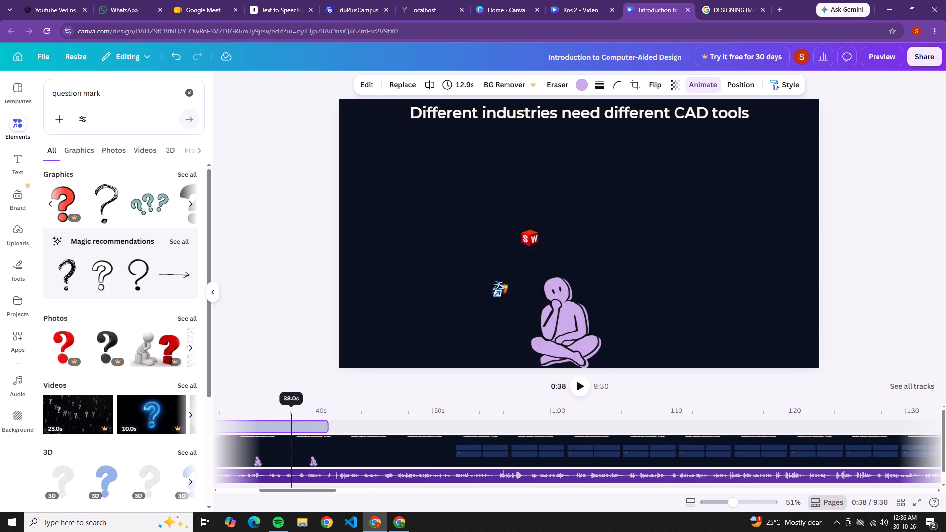
{"action": "left_click_drag", "start_coordinate": [291, 414], "coordinate": [367, 424]}
{"action": "left_click", "coordinate": [365, 412]}
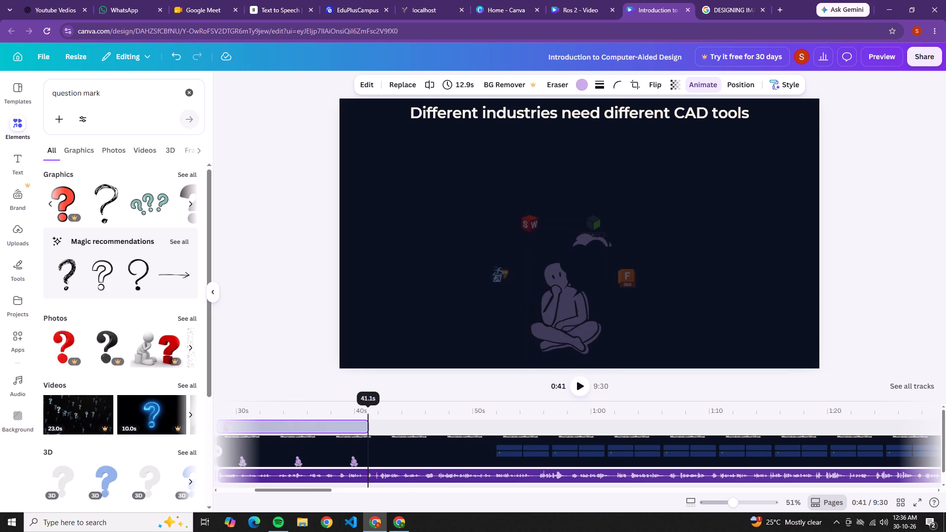
{"action": "left_click", "coordinate": [600, 261]}
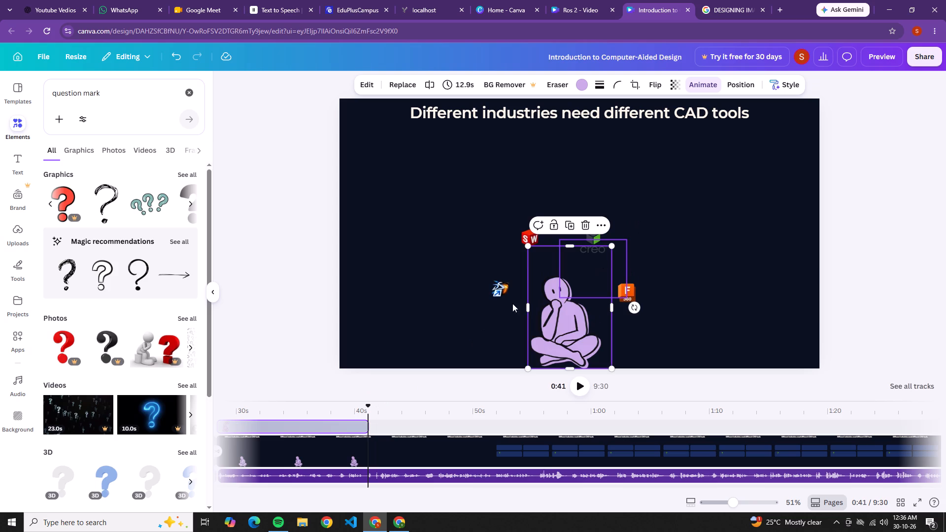
{"action": "left_click", "coordinate": [617, 266]}
{"action": "left_click_drag", "start_coordinate": [370, 422], "coordinate": [364, 423]}
Fine-tune the cloud shape's clip duration to 12.7 s, replaying its exit between 0:39 and 0:41.
{"action": "left_click", "coordinate": [343, 417]}
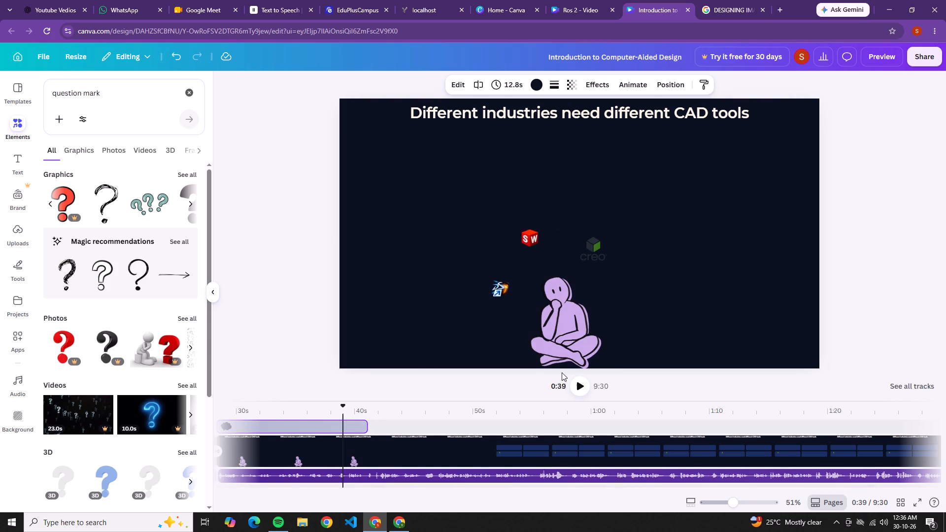
{"action": "left_click", "coordinate": [571, 376]}
{"action": "left_click", "coordinate": [577, 387]}
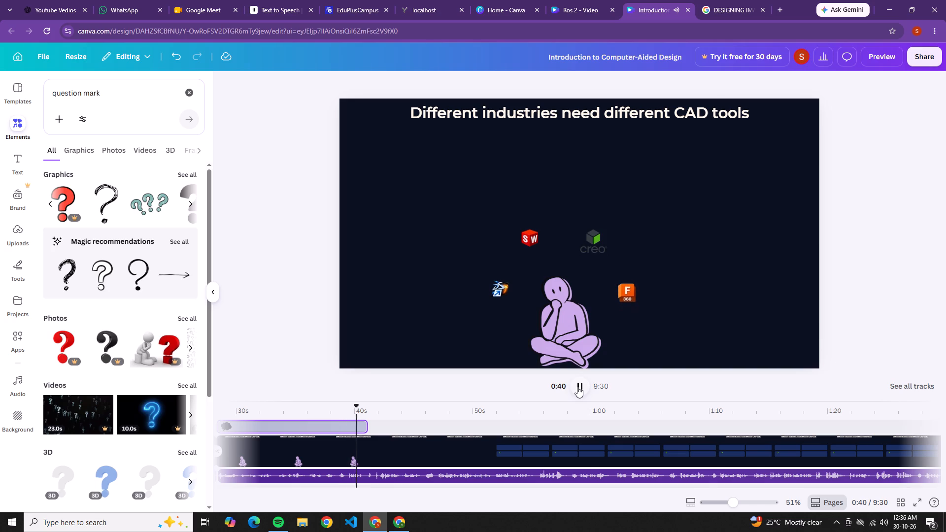
{"action": "left_click", "coordinate": [577, 387]}
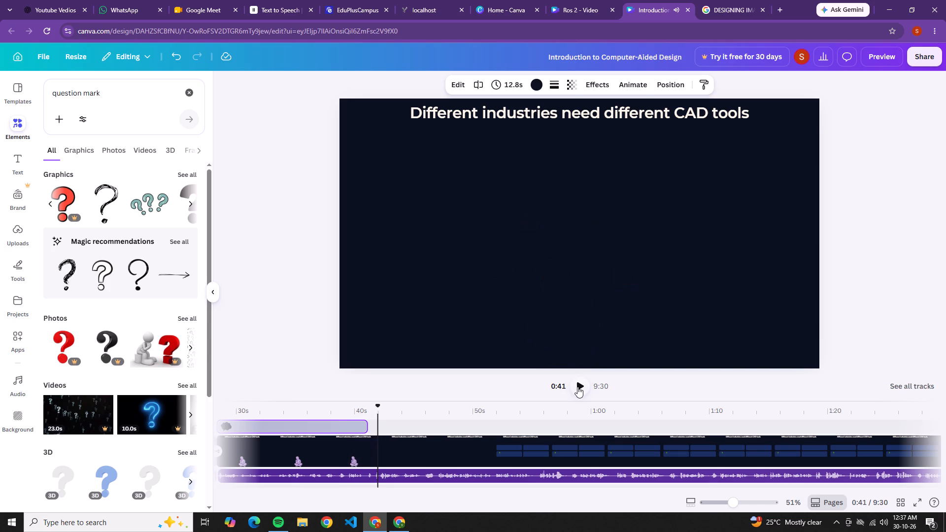
{"action": "left_click", "coordinate": [343, 427]}
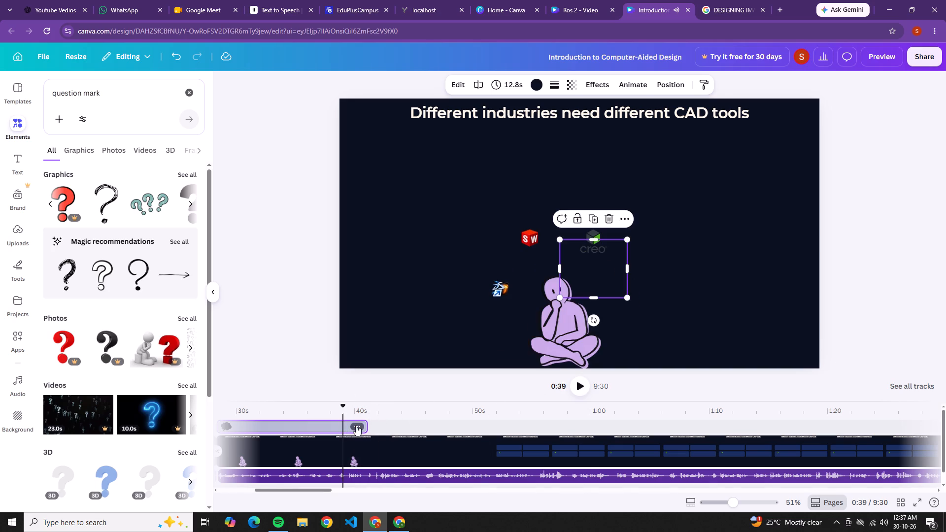
{"action": "left_click", "coordinate": [364, 427]}
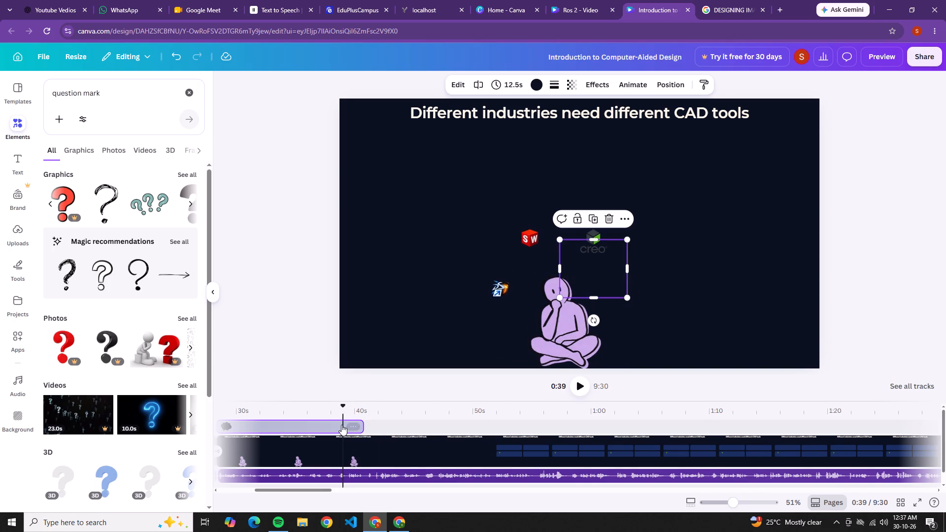
{"action": "left_click", "coordinate": [341, 425]}
{"action": "left_click", "coordinate": [574, 386]}
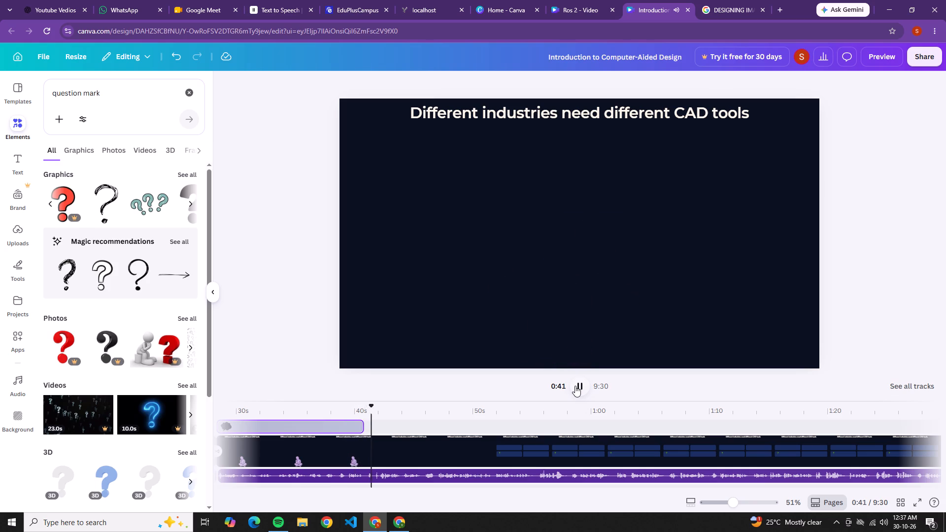
{"action": "left_click", "coordinate": [356, 428]}
{"action": "left_click", "coordinate": [357, 427]}
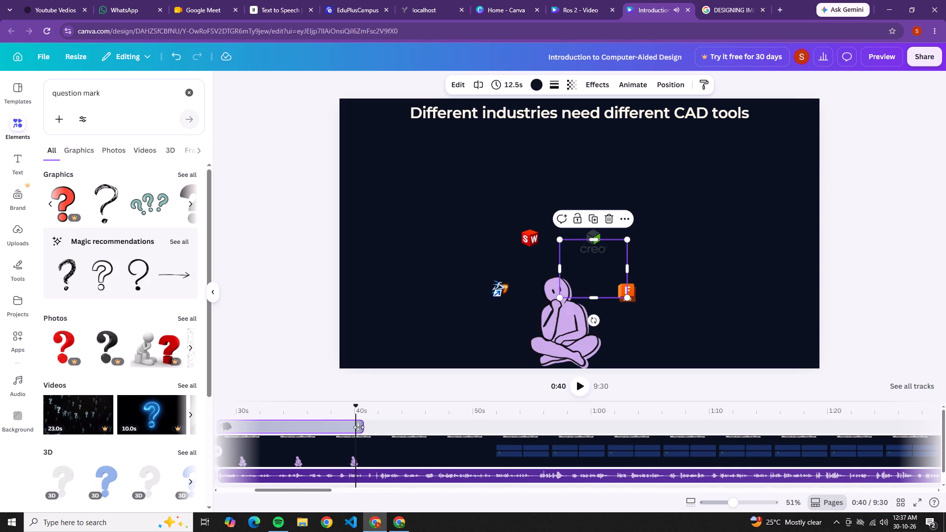
Apply the Rise animation to the cloud shape for both enter and exit at medium speed.
{"action": "left_click", "coordinate": [347, 427]}
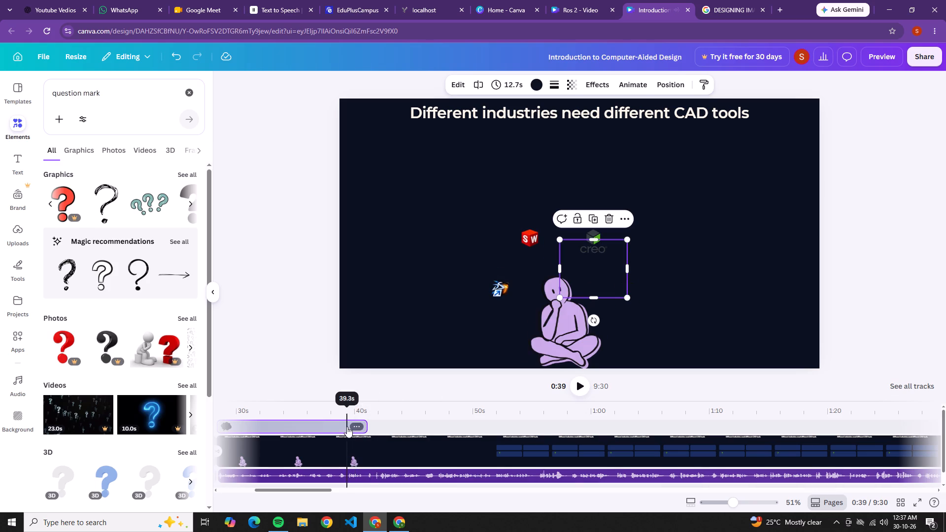
{"action": "left_click", "coordinate": [628, 90]}
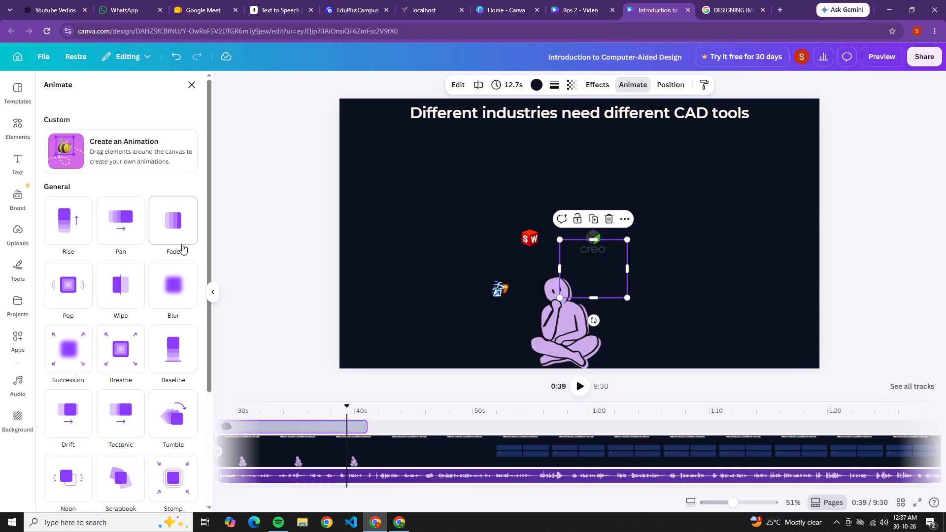
{"action": "left_click", "coordinate": [88, 232]}
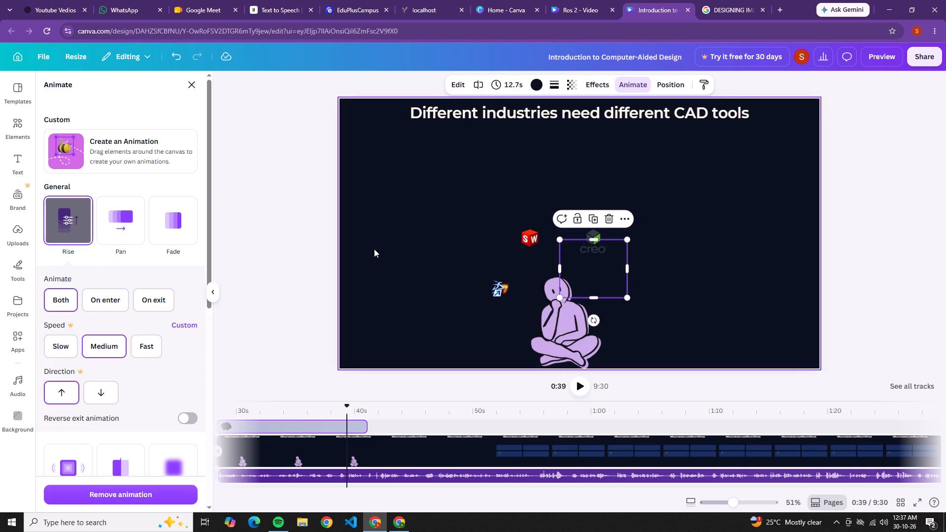
{"action": "left_click", "coordinate": [376, 249]}
Play the page from about 0:30 to 0:42 to check the cloud, figure and logo animations.
{"action": "left_click", "coordinate": [582, 391]}
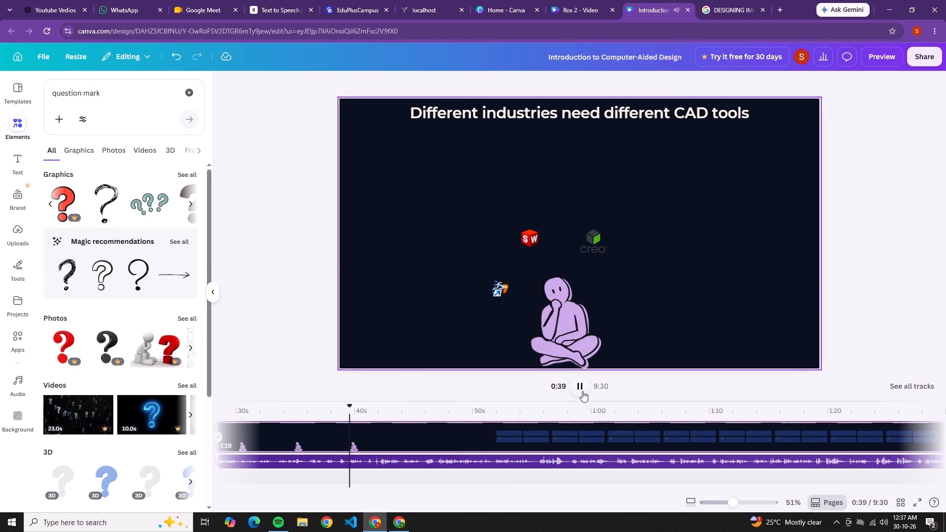
{"action": "left_click", "coordinate": [234, 415]}
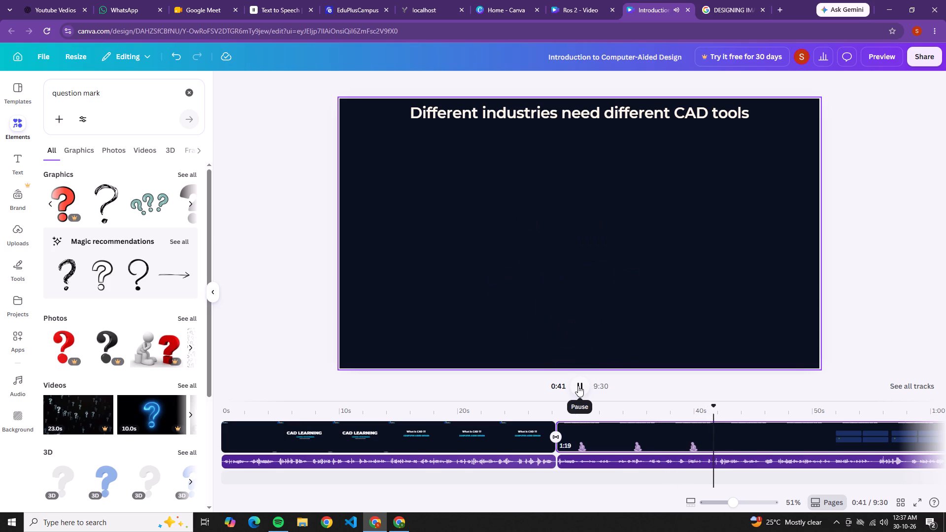
{"action": "left_click", "coordinate": [578, 386]}
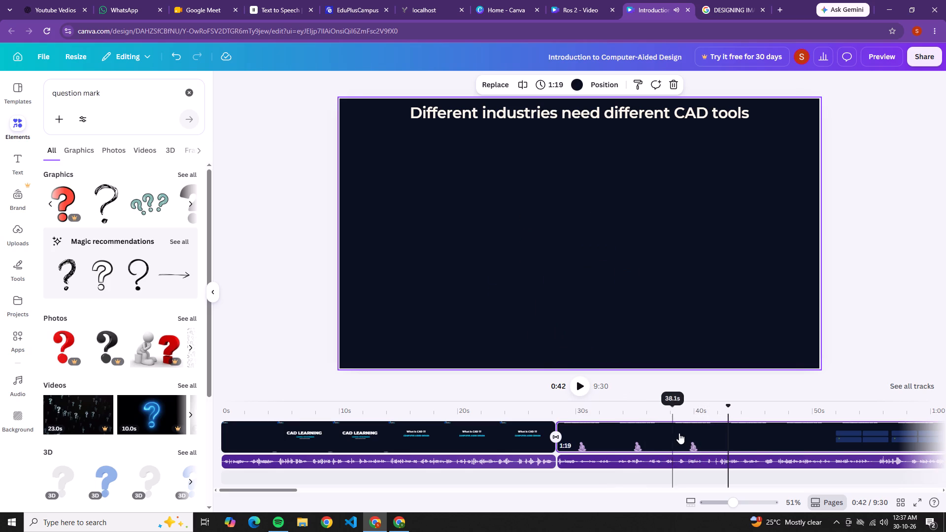
Set the thinking figure's Rise animation to play on enter only.
{"action": "left_click", "coordinate": [687, 433]}
{"action": "left_click", "coordinate": [586, 316]}
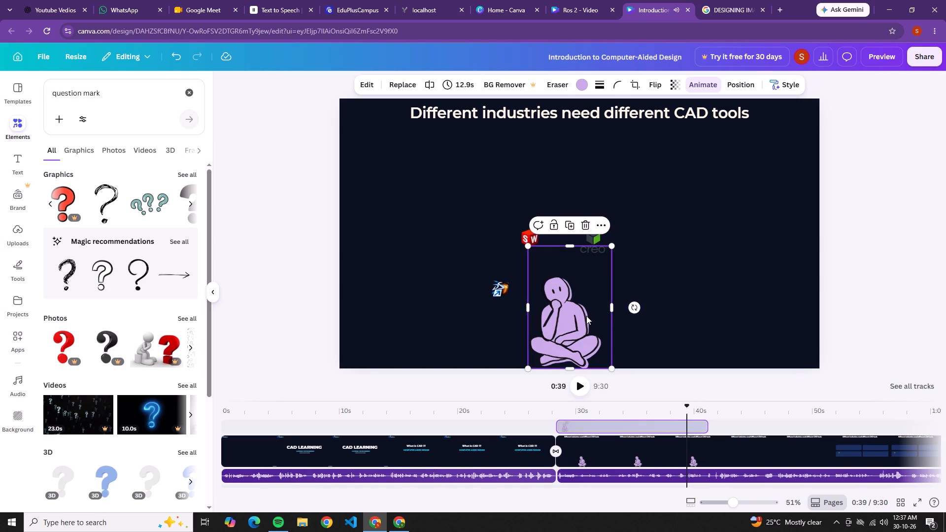
{"action": "left_click", "coordinate": [690, 85]}
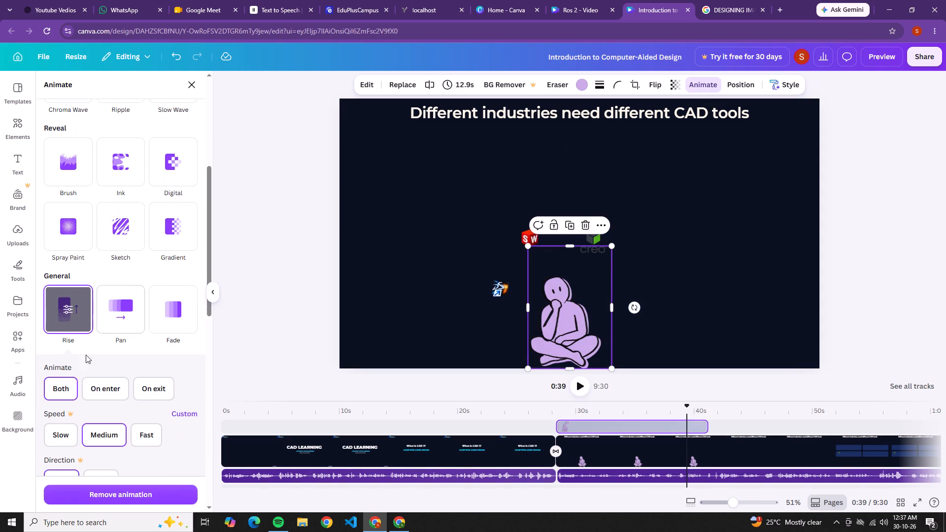
{"action": "left_click", "coordinate": [99, 394]}
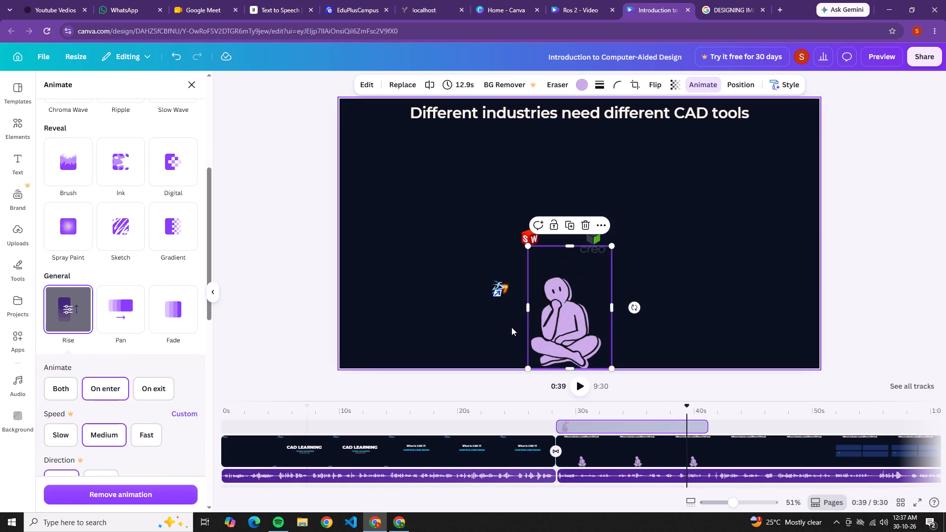
Remove the Rise animation from the dark cloud shape over the thinking figure's thought bubble.
{"action": "left_click", "coordinate": [592, 271]}
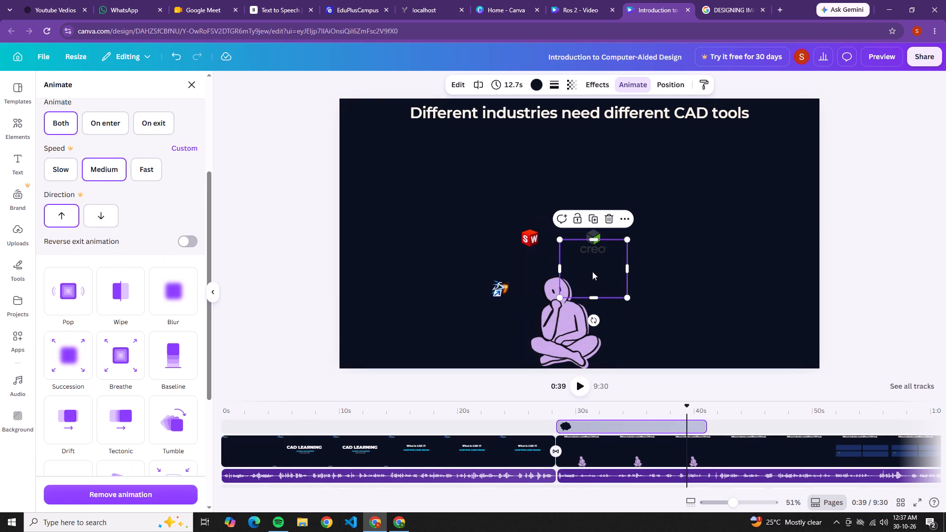
{"action": "scroll", "coordinate": [109, 256], "scroll_direction": "up", "scroll_amount": 4}
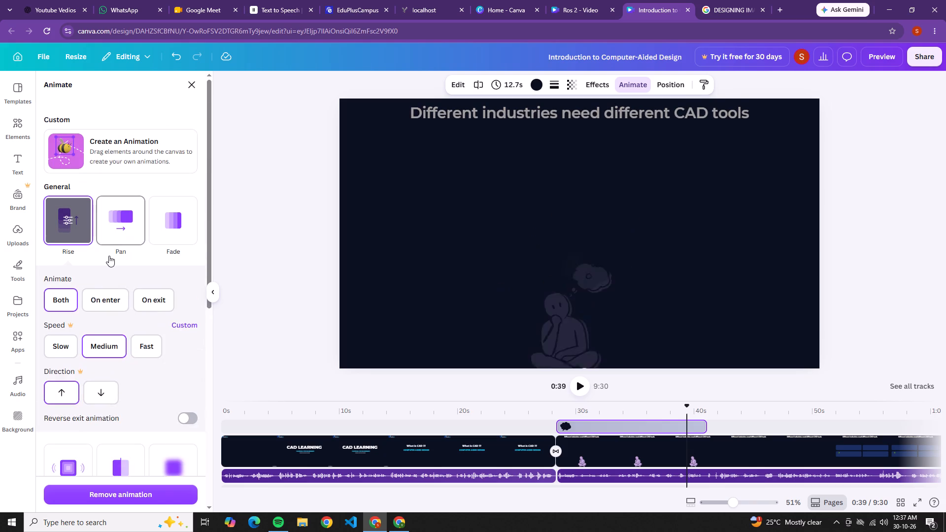
{"action": "scroll", "coordinate": [107, 285], "scroll_direction": "down", "scroll_amount": 3}
{"action": "scroll", "coordinate": [107, 286], "scroll_direction": "up", "scroll_amount": 6}
{"action": "left_click", "coordinate": [141, 500]}
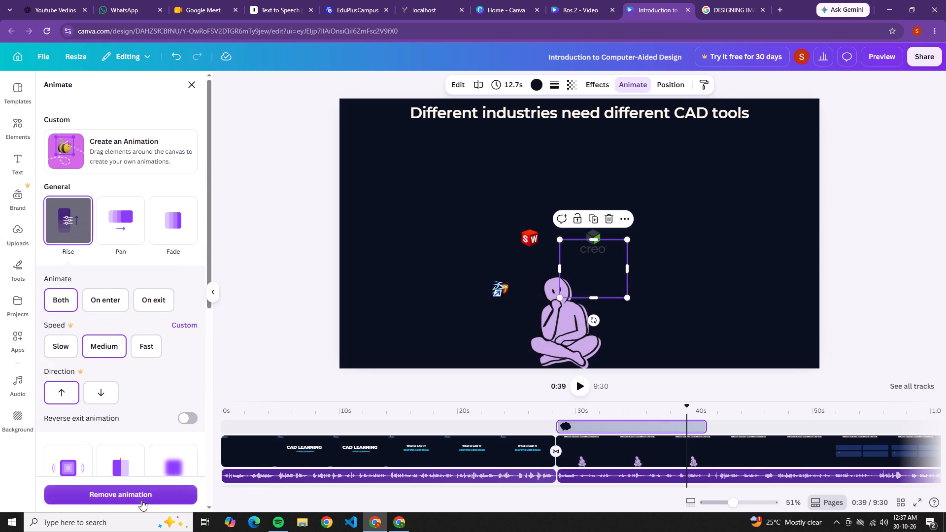
{"action": "left_click", "coordinate": [755, 230]}
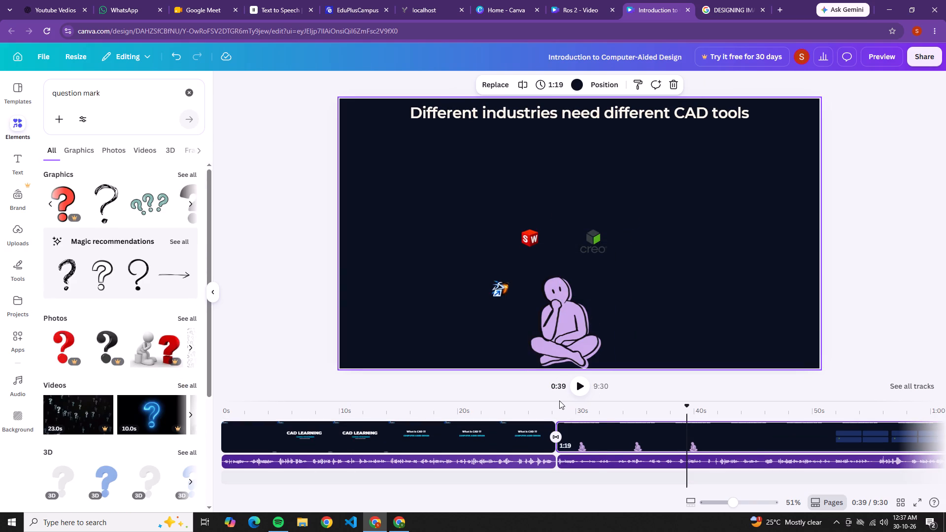
Play the page from its start at about 0:28 to 0:43 to check the figure, cloud and logo timing.
{"action": "left_click", "coordinate": [613, 412]}
{"action": "left_click", "coordinate": [584, 391]}
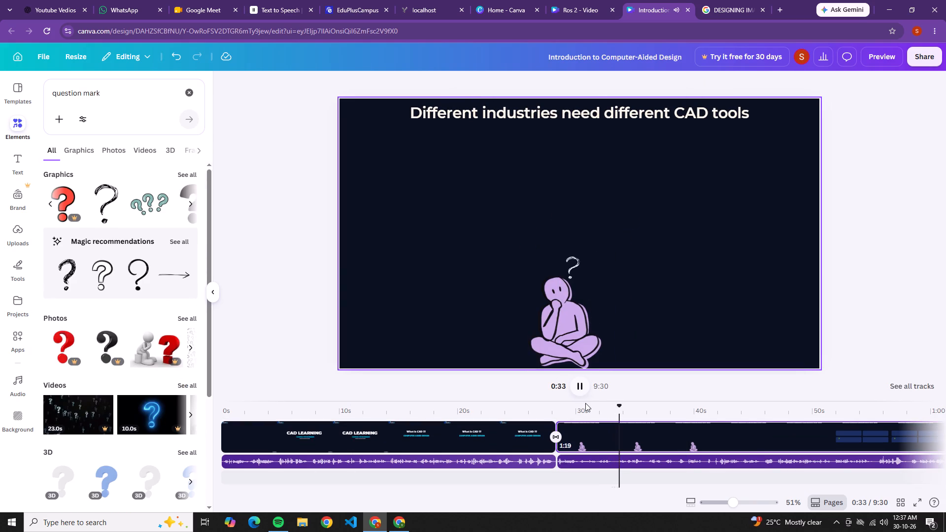
{"action": "left_click", "coordinate": [585, 400]}
{"action": "left_click", "coordinate": [578, 405]}
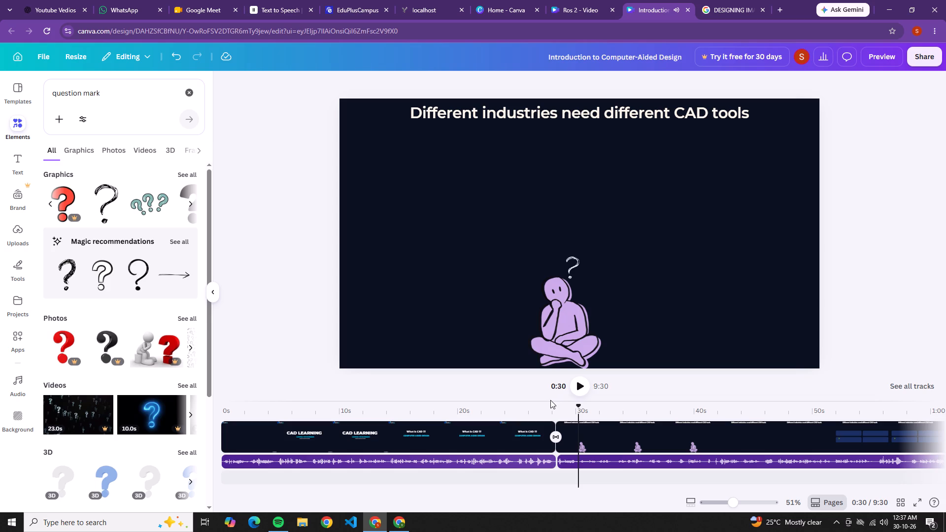
{"action": "left_click", "coordinate": [551, 400]}
{"action": "left_click", "coordinate": [561, 401]}
{"action": "left_click", "coordinate": [557, 402]}
{"action": "left_click", "coordinate": [554, 403]}
{"action": "left_click", "coordinate": [556, 411]}
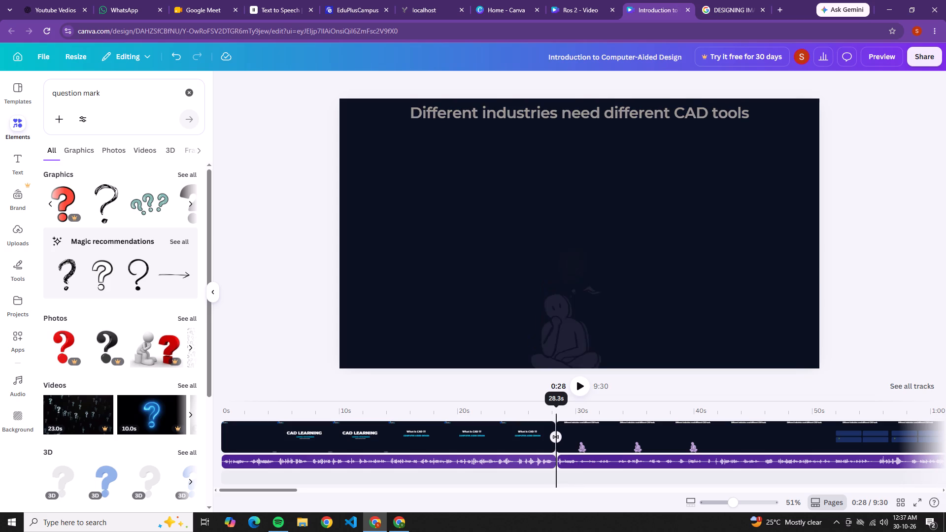
{"action": "left_click", "coordinate": [580, 386]}
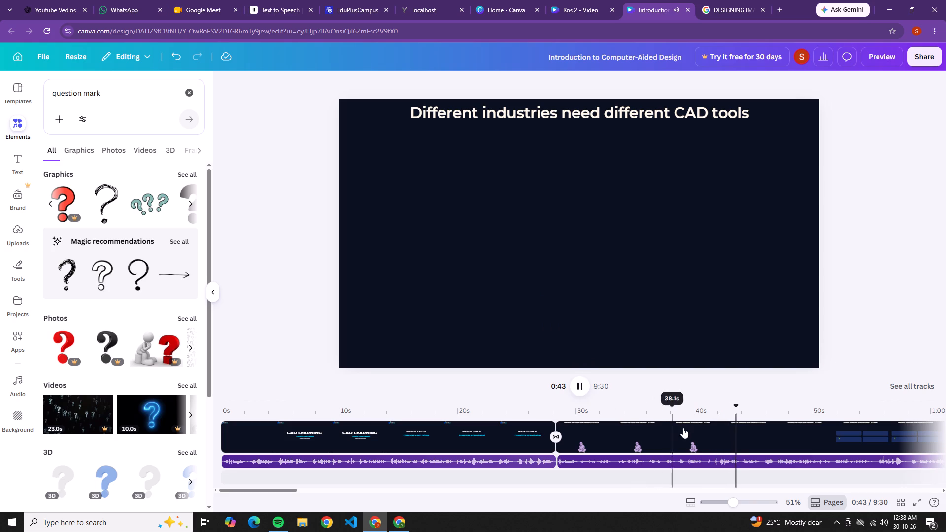
{"action": "left_click", "coordinate": [704, 425]}
{"action": "left_click", "coordinate": [711, 417]}
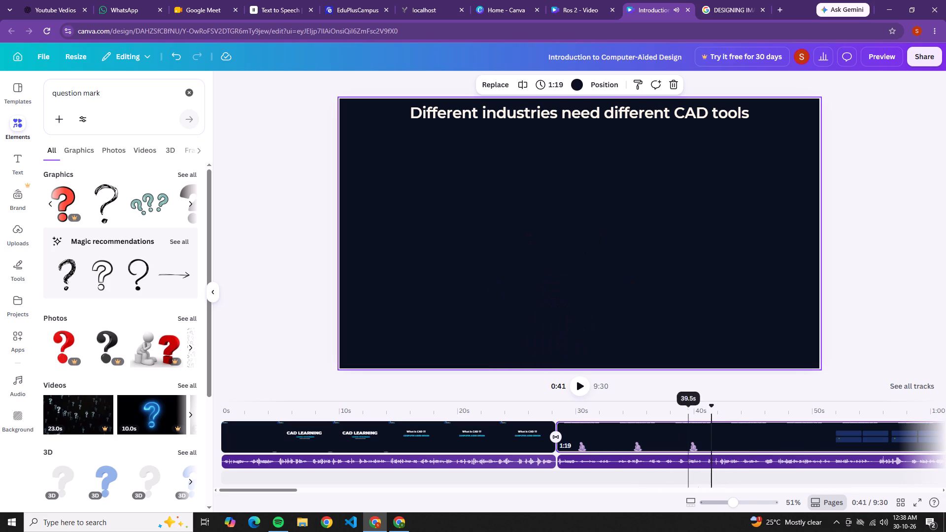
Replay the stretch from 0:38 to 0:41 in short bursts and examine the thought bubble and logos around 41.1 s.
{"action": "left_click", "coordinate": [680, 411]}
{"action": "left_click", "coordinate": [589, 384]}
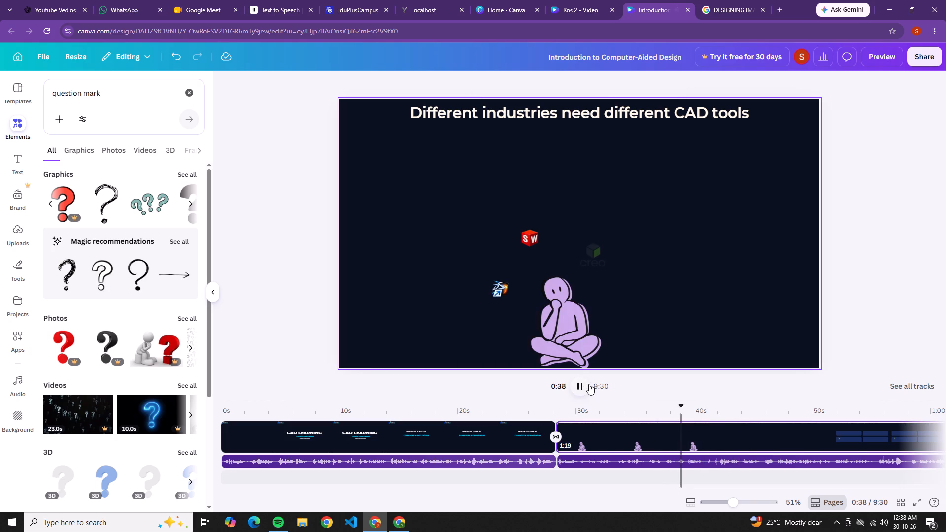
{"action": "left_click", "coordinate": [589, 384]}
{"action": "triple_click", "coordinate": [589, 384]}
{"action": "left_click", "coordinate": [589, 384]}
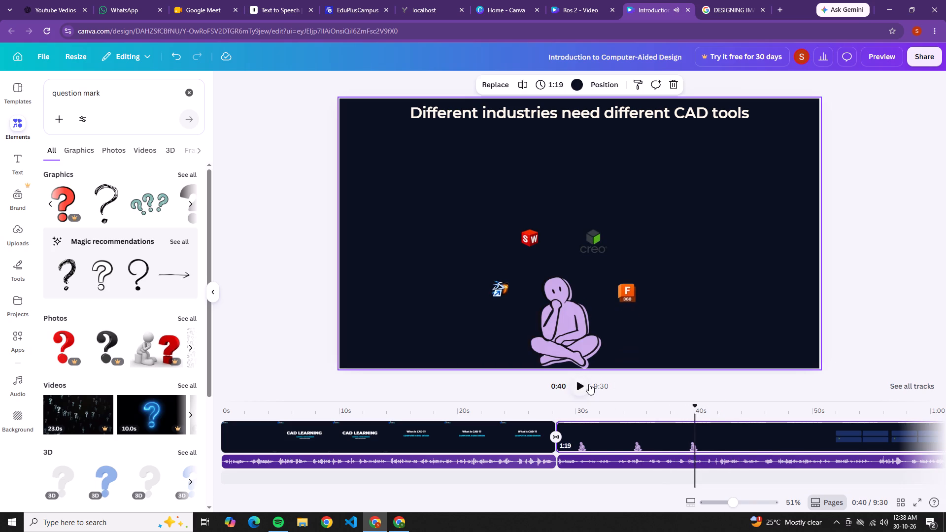
{"action": "triple_click", "coordinate": [589, 384]}
{"action": "triple_click", "coordinate": [589, 384]}
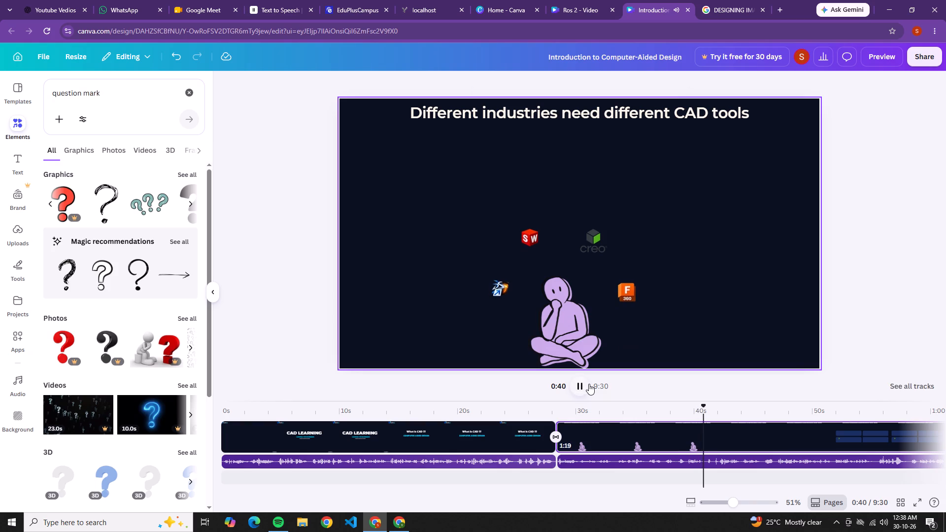
{"action": "double_click", "coordinate": [589, 384]}
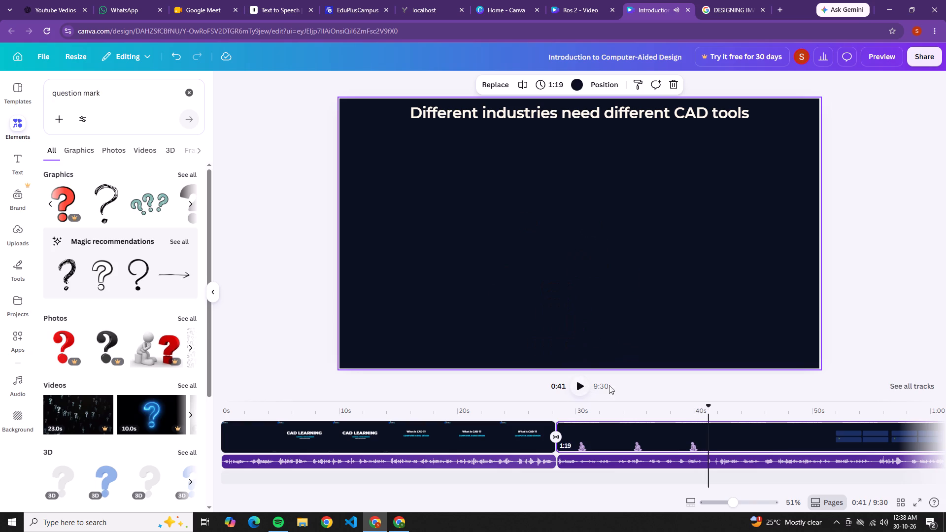
{"action": "left_click", "coordinate": [707, 410]}
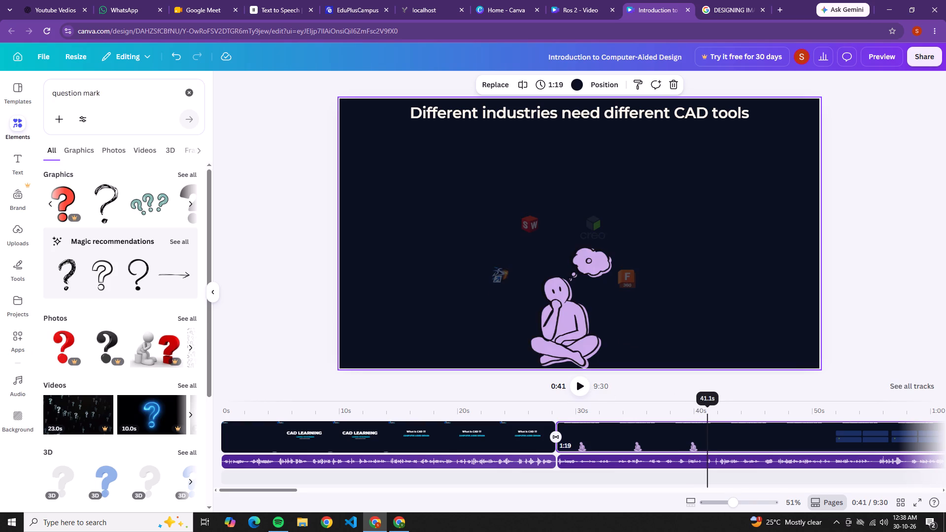
{"action": "left_click", "coordinate": [588, 339]}
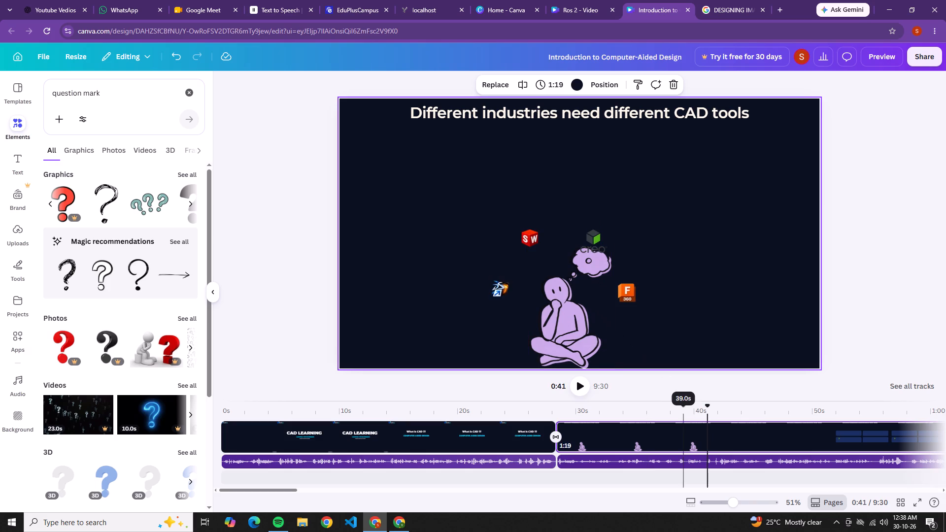
{"action": "left_click", "coordinate": [708, 414]}
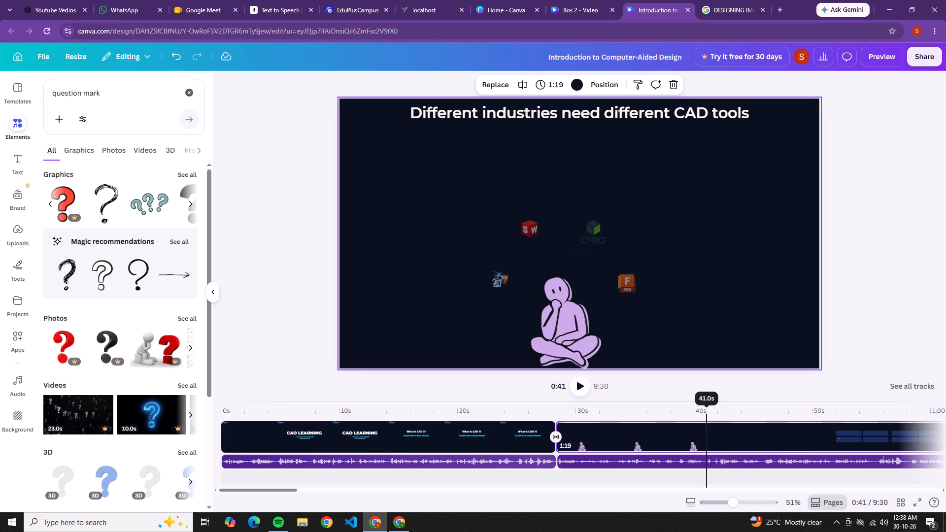
{"action": "left_click", "coordinate": [701, 413]}
{"action": "left_click", "coordinate": [685, 417]}
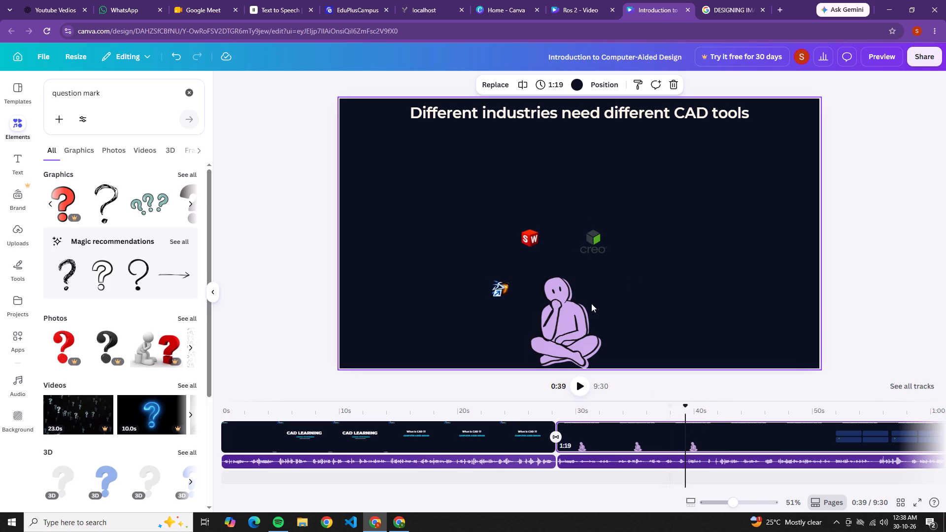
Extend the dark cloud shape's clip to 13.0 s and replay the exit from about 0:39 to 0:45.
{"action": "left_click", "coordinate": [592, 282]}
{"action": "left_click", "coordinate": [592, 282]}
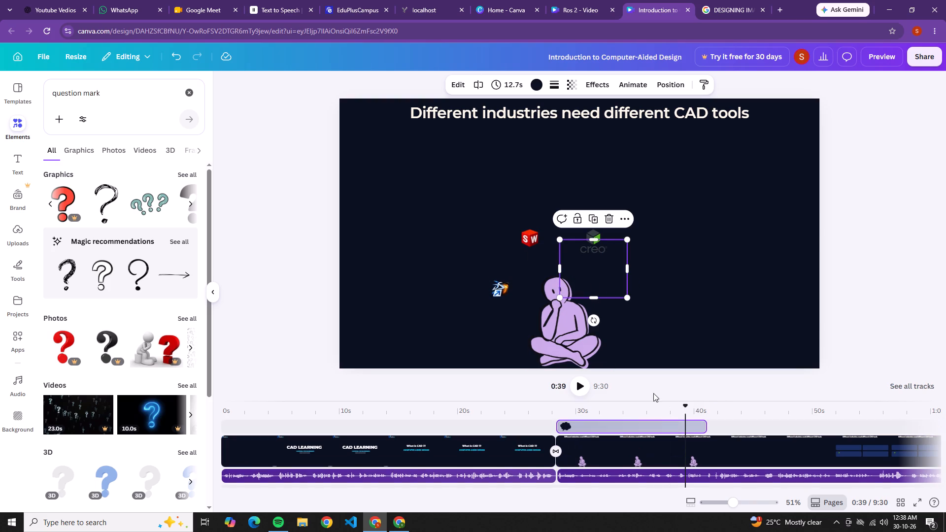
{"action": "left_click_drag", "start_coordinate": [705, 427], "coordinate": [707, 427]}
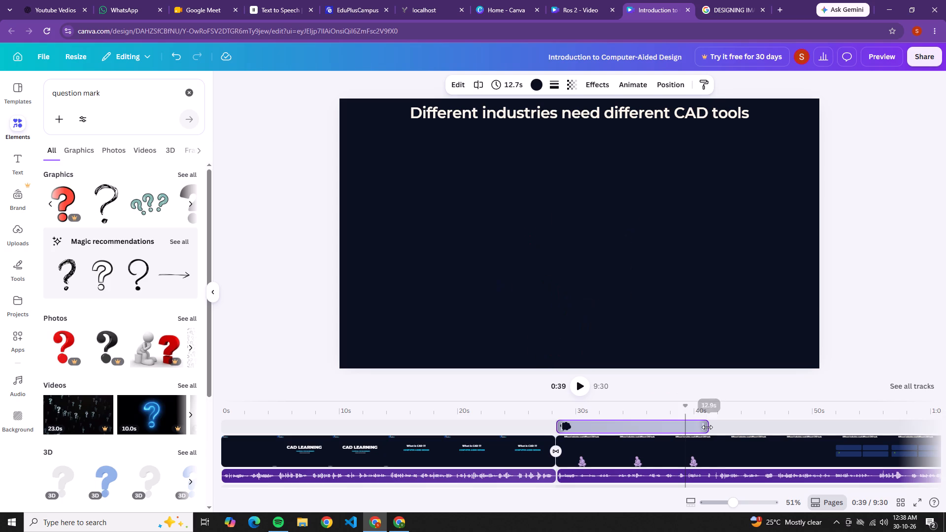
{"action": "left_click_drag", "start_coordinate": [707, 427], "coordinate": [705, 427]}
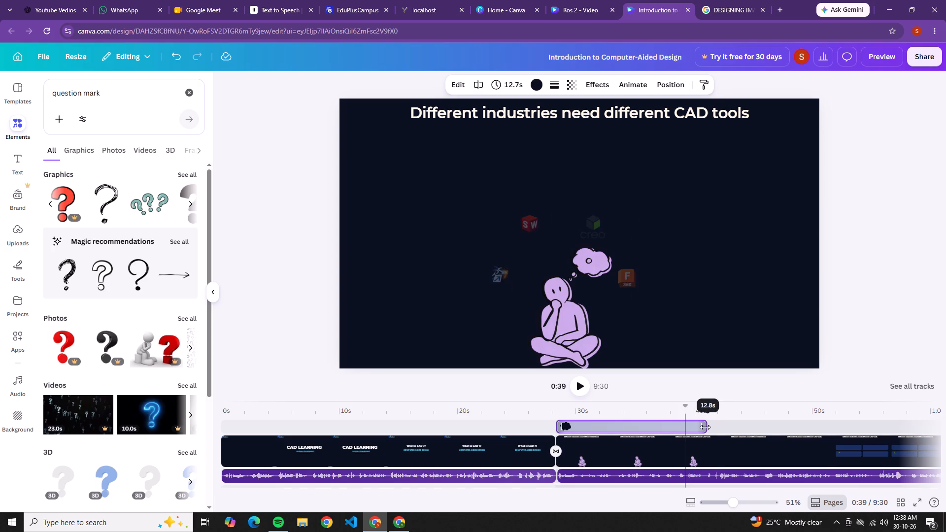
{"action": "left_click_drag", "start_coordinate": [705, 427], "coordinate": [706, 413]}
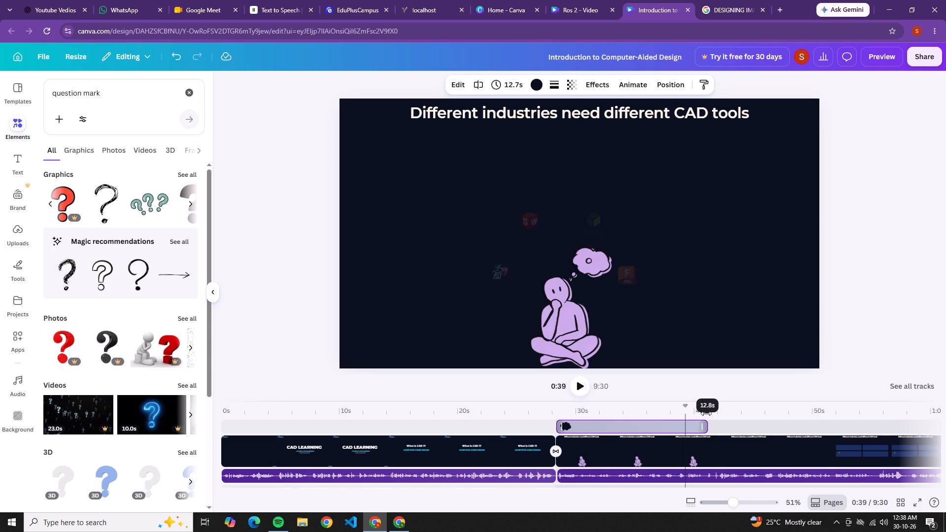
{"action": "left_click_drag", "start_coordinate": [706, 413], "coordinate": [708, 414]}
{"action": "left_click", "coordinate": [587, 384]}
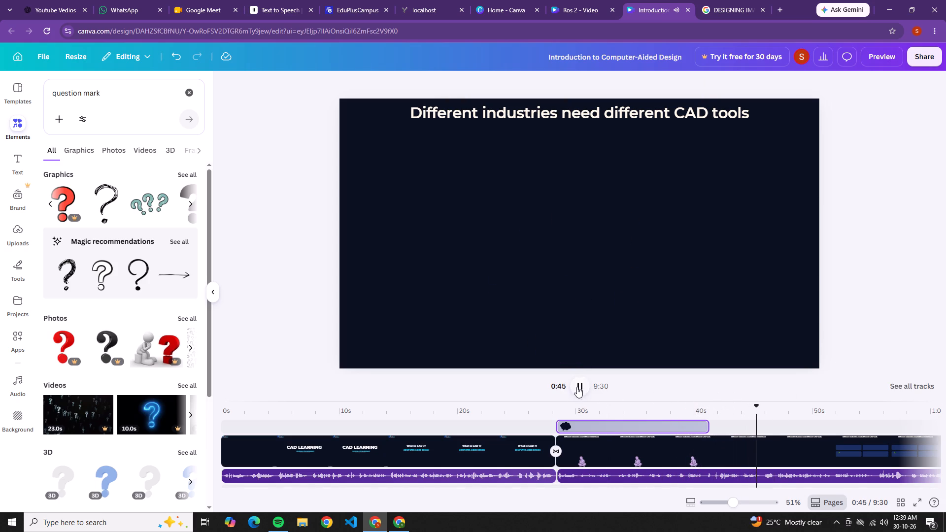
{"action": "left_click", "coordinate": [577, 387]}
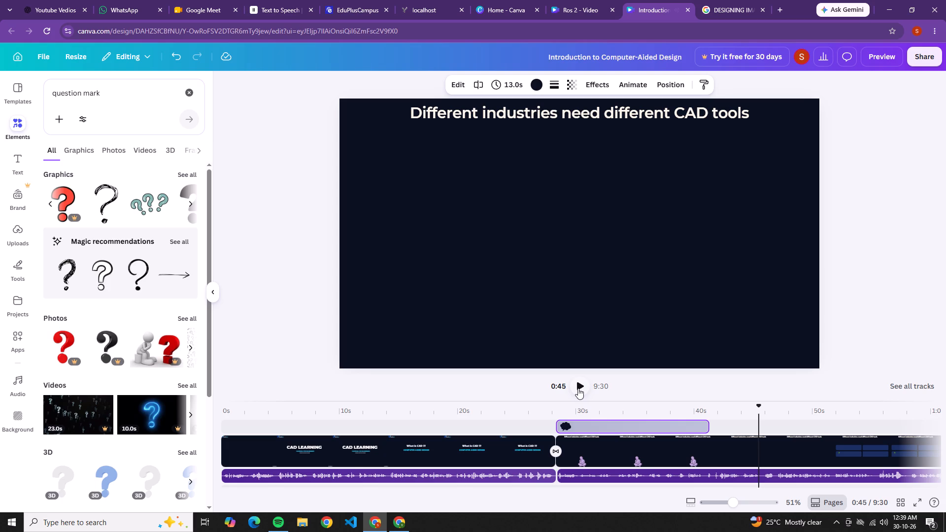
Look through the later pages on the timeline, up to about 5:50 and back to around 3:00.
{"action": "left_click_drag", "start_coordinate": [292, 490], "coordinate": [325, 490]}
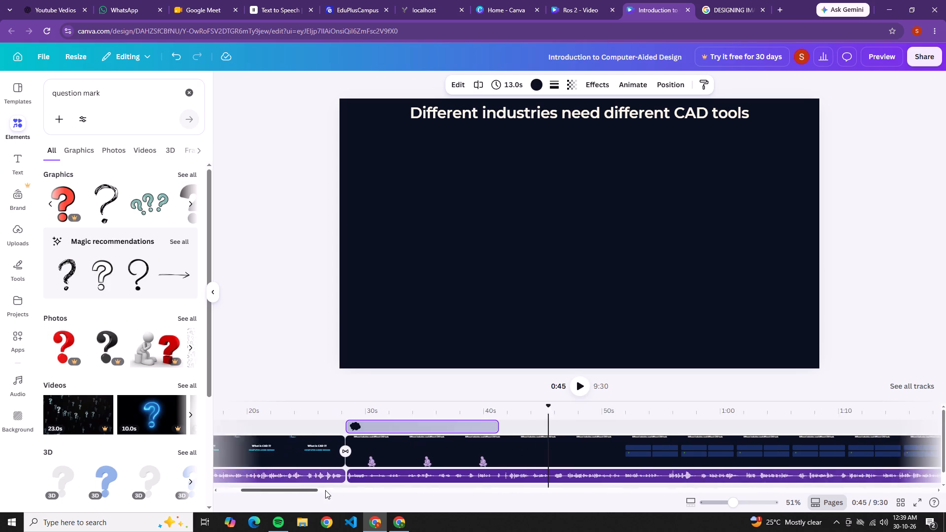
{"action": "left_click_drag", "start_coordinate": [325, 490], "coordinate": [676, 531]}
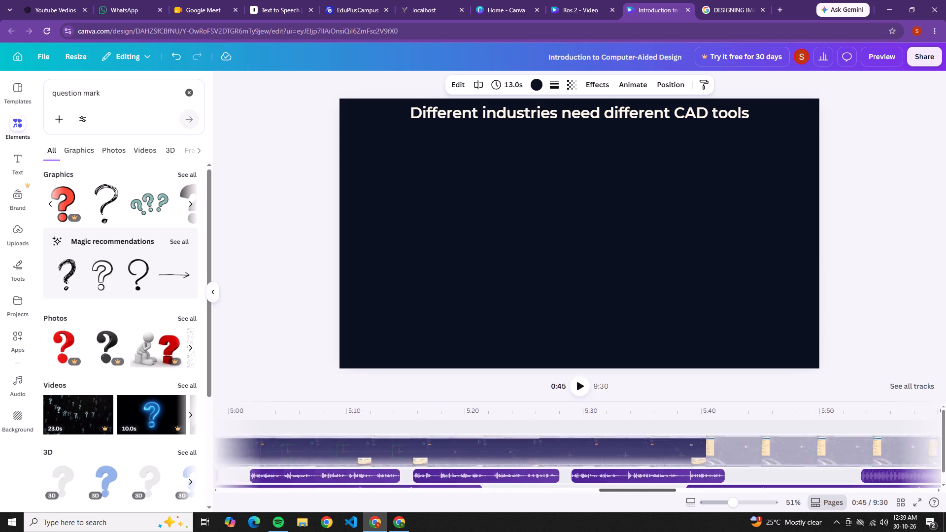
{"action": "left_click_drag", "start_coordinate": [676, 531], "coordinate": [433, 520]}
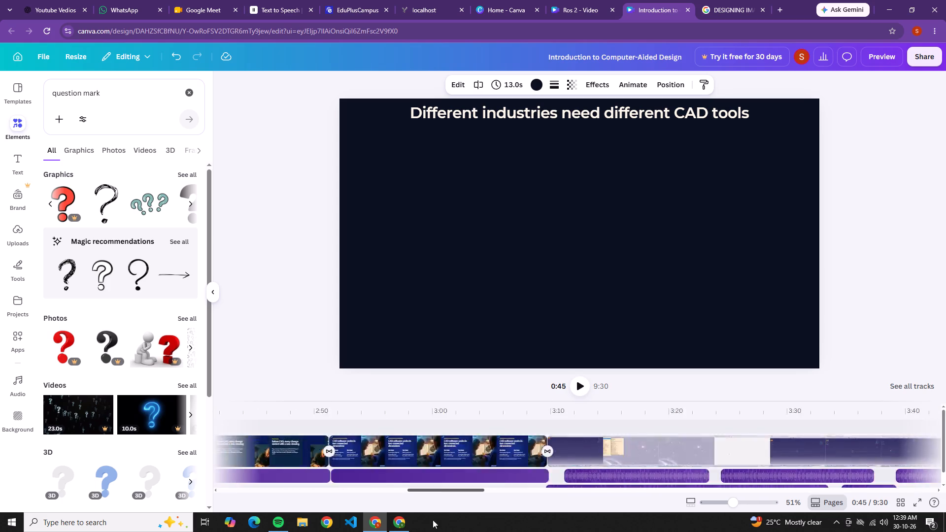
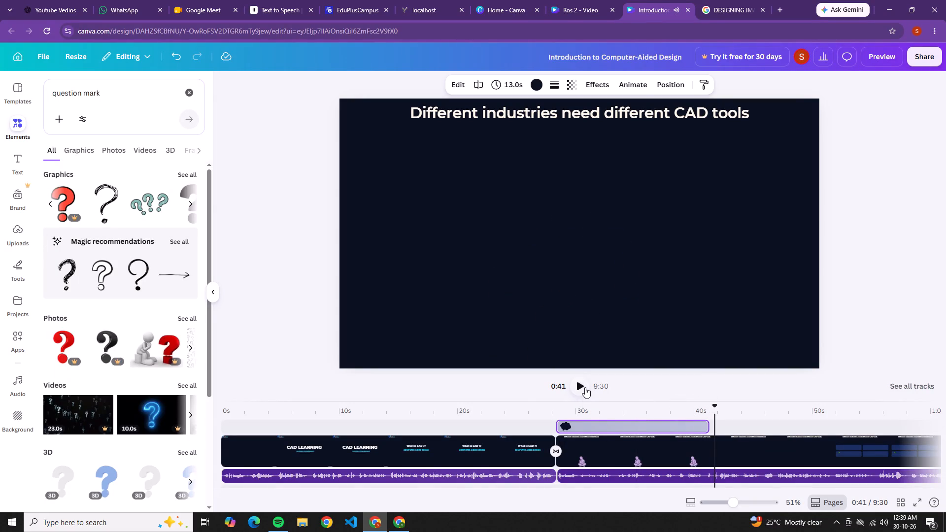
Delete the heading "Different industries need different CAD tools" from the page with the thinking figure.
{"action": "left_click", "coordinate": [617, 122]}
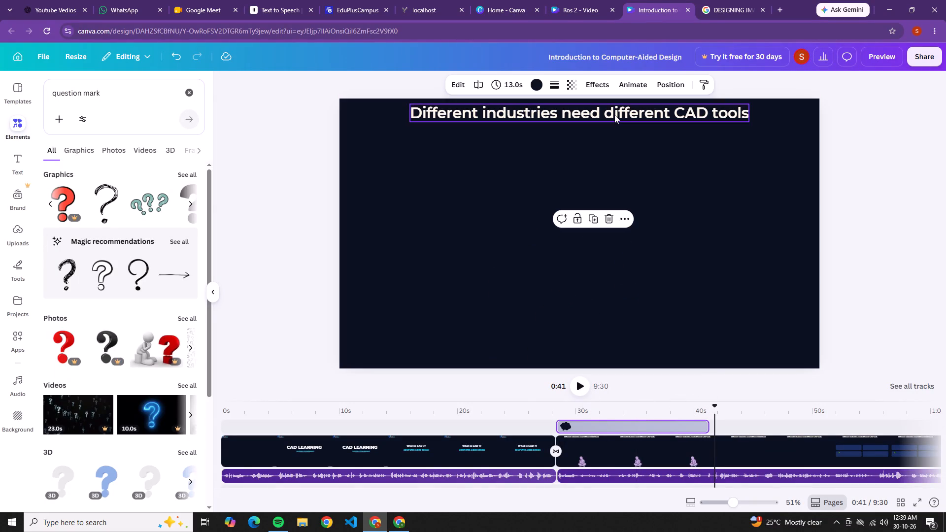
{"action": "left_click", "coordinate": [614, 115]}
{"action": "key", "text": "Delete"}
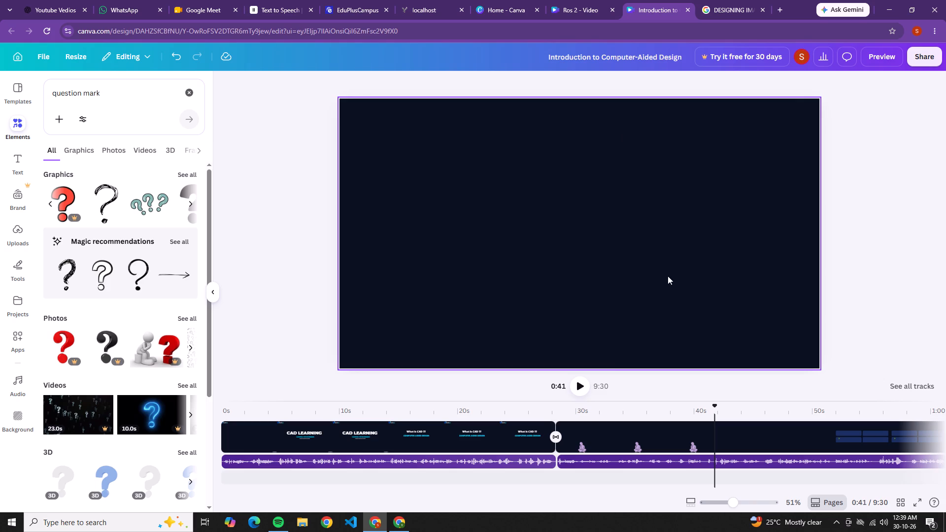
Play the thinking figure's page from about 0:32 to review it without the heading.
{"action": "left_click", "coordinate": [610, 419]}
{"action": "left_click", "coordinate": [583, 388]}
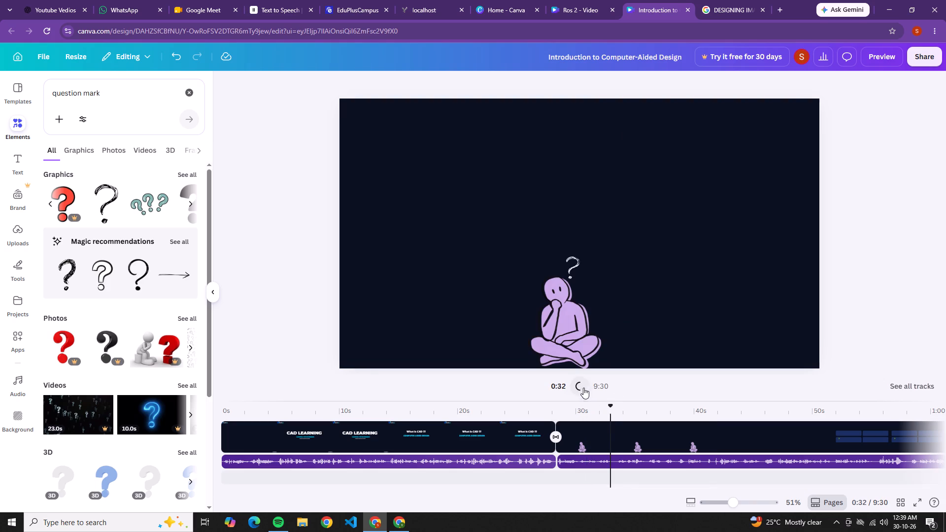
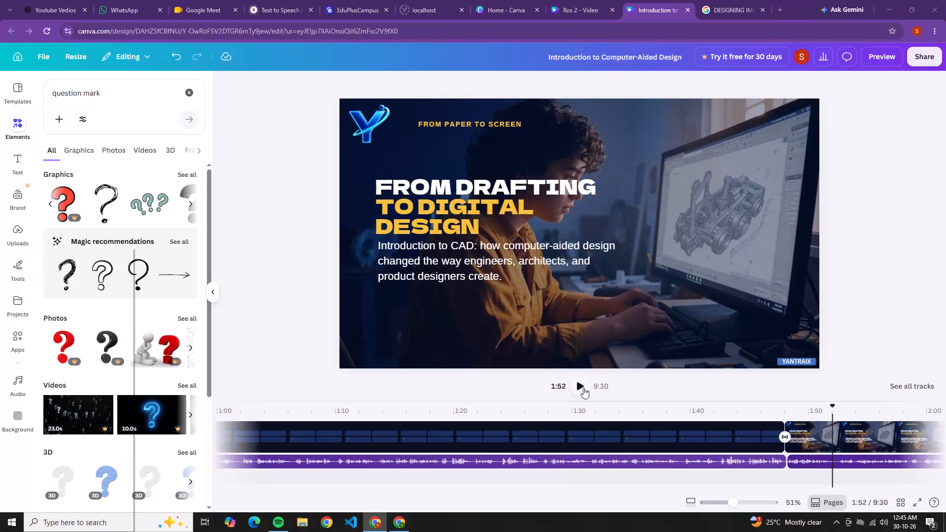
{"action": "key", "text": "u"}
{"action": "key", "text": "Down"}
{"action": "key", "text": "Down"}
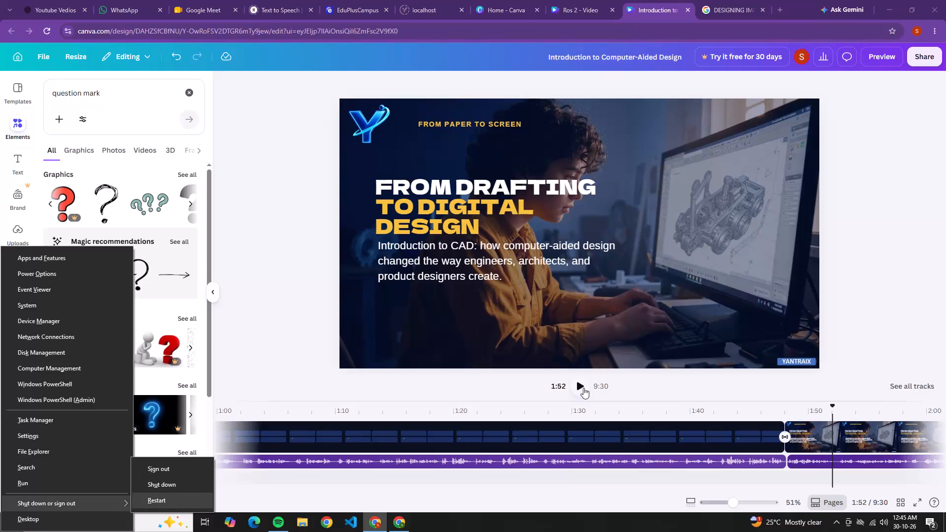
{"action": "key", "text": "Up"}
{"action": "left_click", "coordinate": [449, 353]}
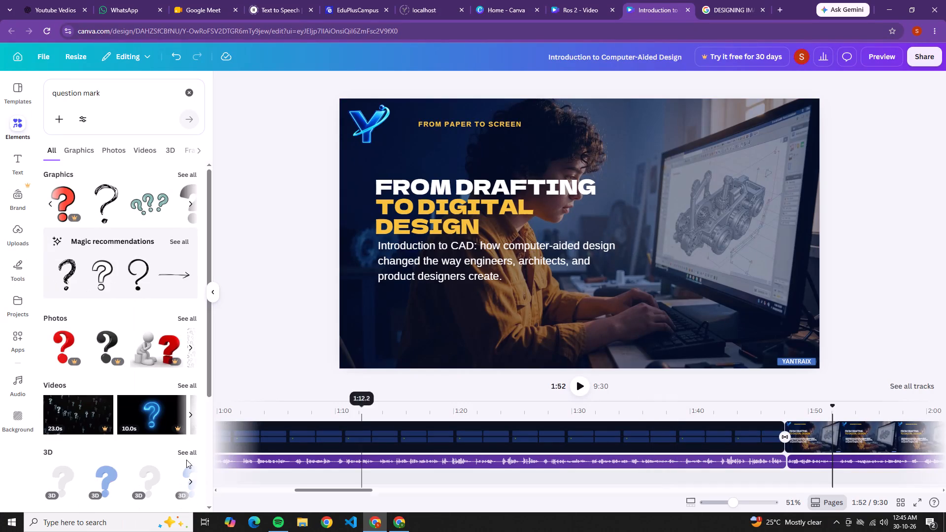
Bring up the Windows power options for locking, shutting down or restarting the computer.
{"action": "left_click", "coordinate": [26, 520]}
{"action": "left_click", "coordinate": [18, 524]}
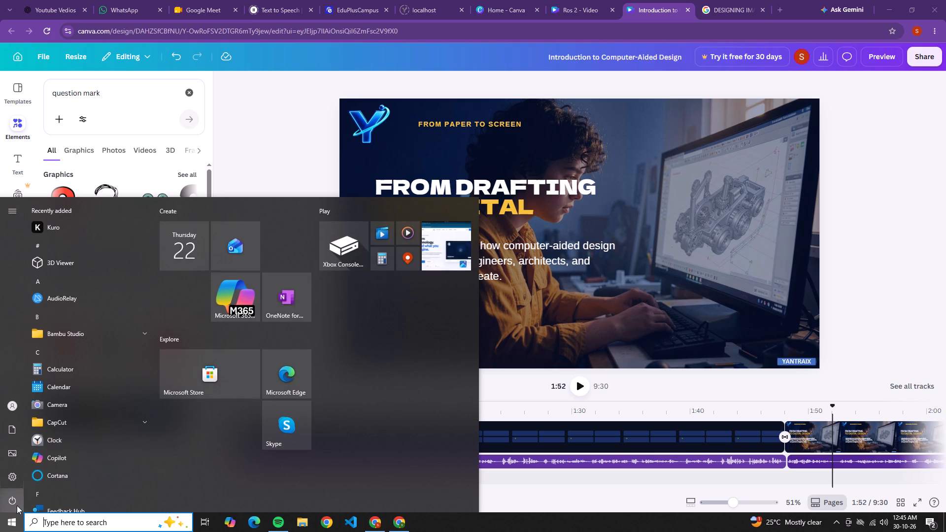
{"action": "left_click", "coordinate": [17, 505]}
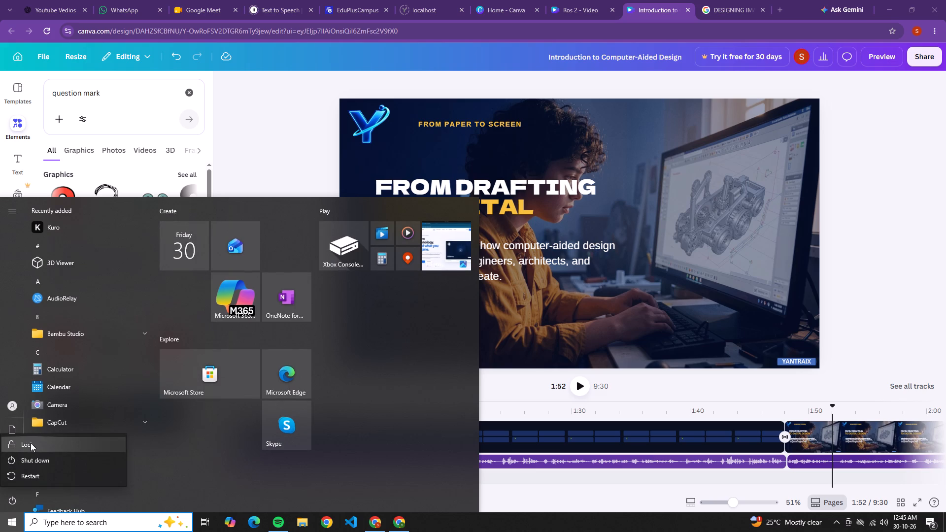
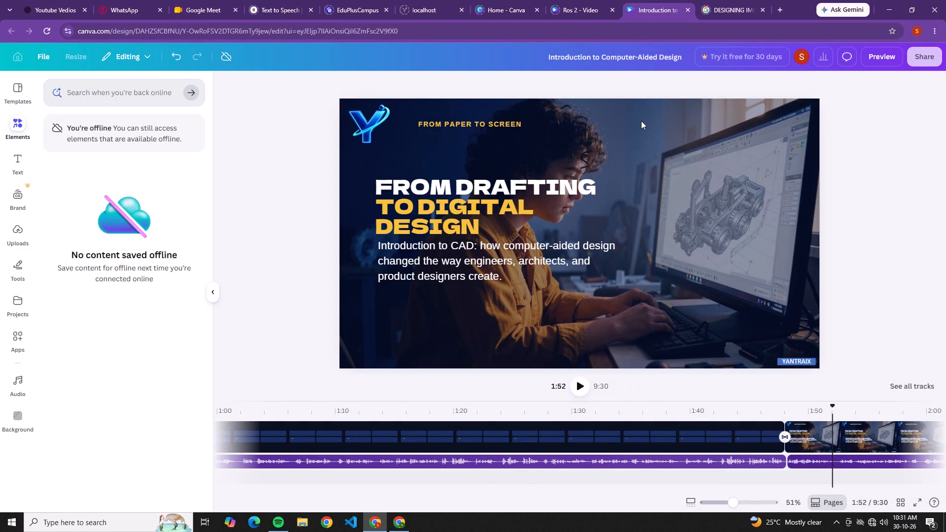
Play the thinking figure's page from about 0:38 and pause at about 0:45 to review its ending.
{"action": "left_click", "coordinate": [304, 403]}
{"action": "left_click_drag", "start_coordinate": [313, 410], "coordinate": [341, 407]}
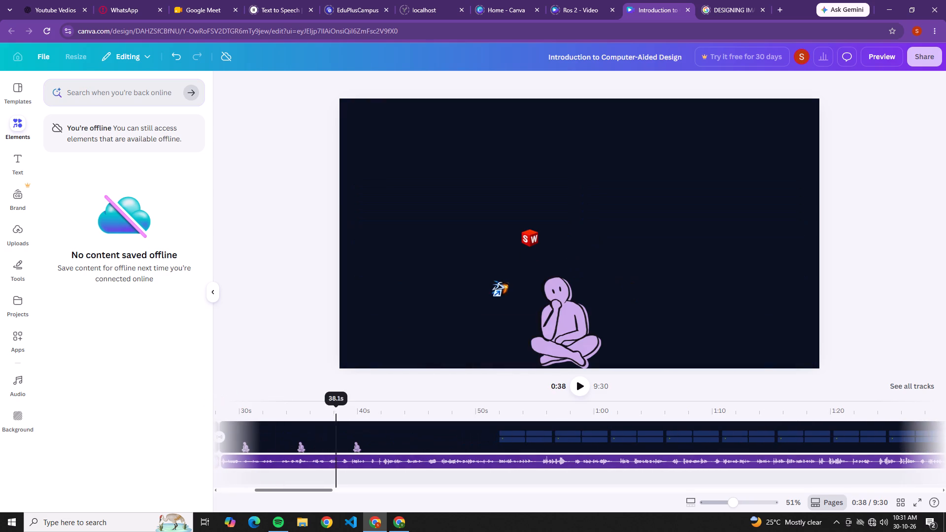
{"action": "left_click_drag", "start_coordinate": [341, 407], "coordinate": [344, 407]}
{"action": "left_click", "coordinate": [584, 383]}
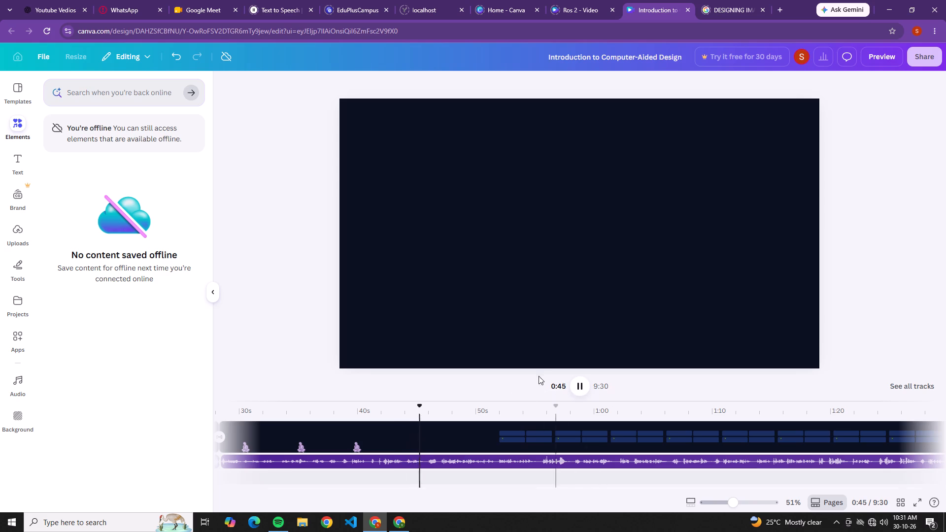
{"action": "left_click", "coordinate": [583, 393]}
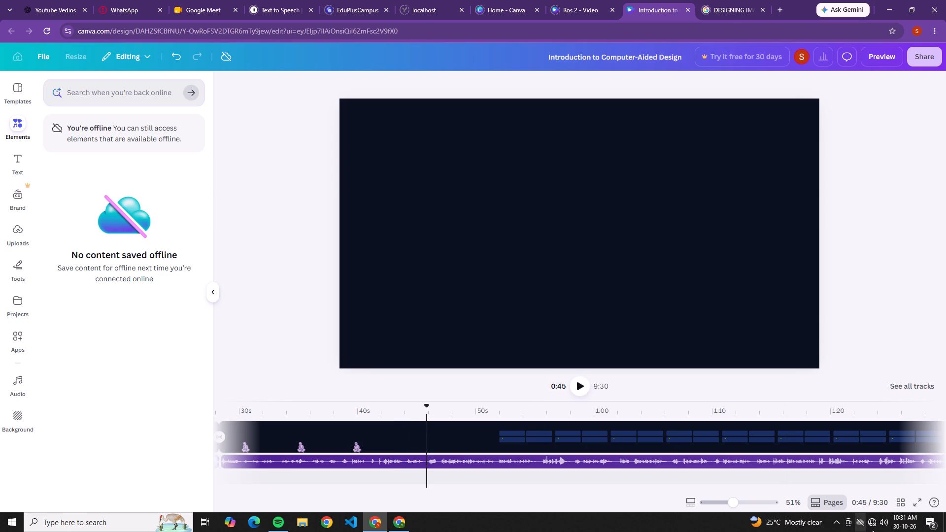
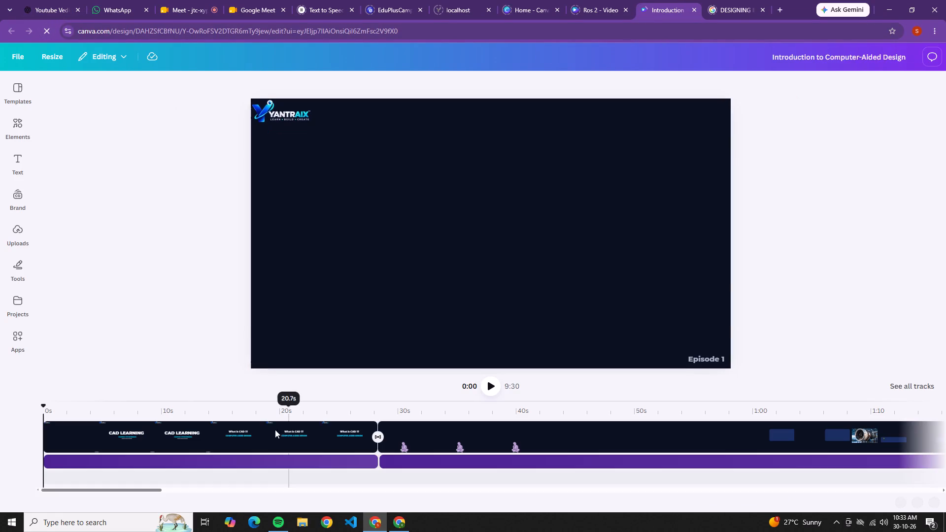
Play the video from the start, from about 0:25 and from about 1:00 to review the first two pages' visuals against the narration.
{"action": "left_click", "coordinate": [492, 384]}
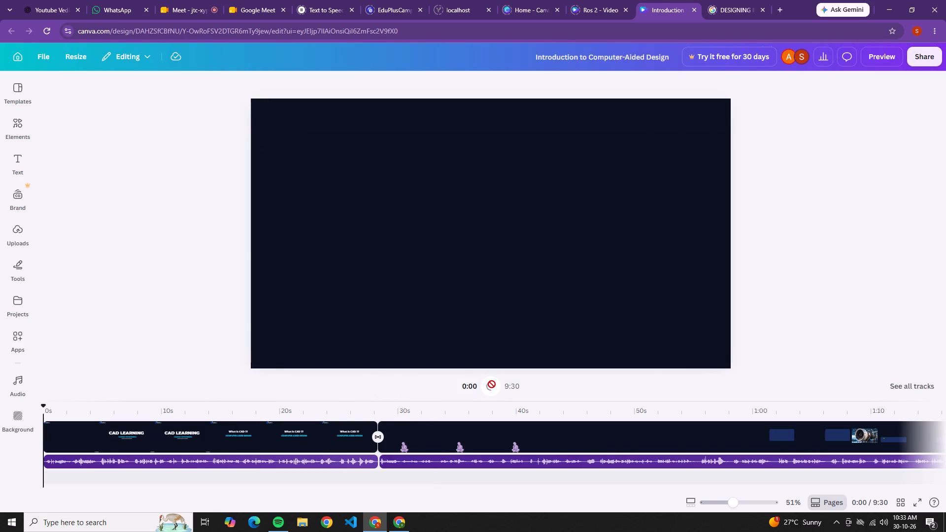
{"action": "left_click", "coordinate": [492, 385]}
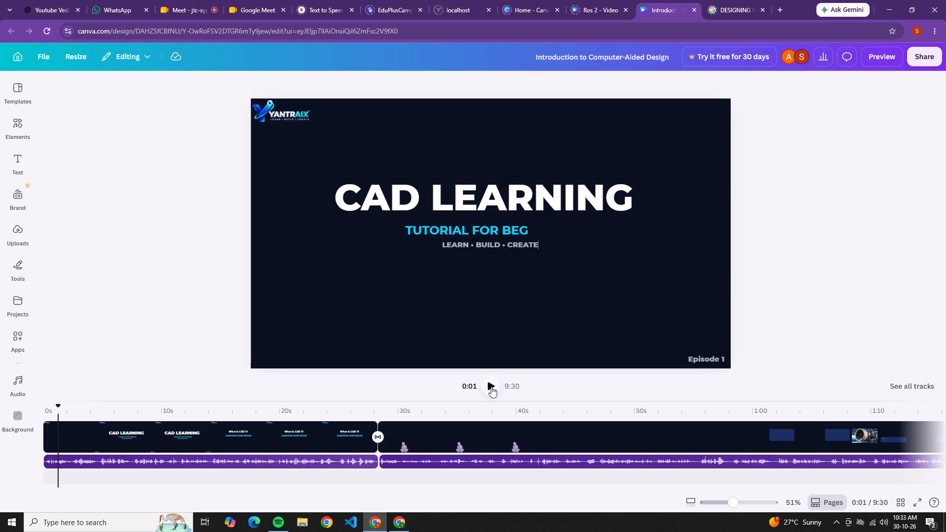
{"action": "left_click", "coordinate": [491, 387]}
{"action": "left_click", "coordinate": [343, 431]}
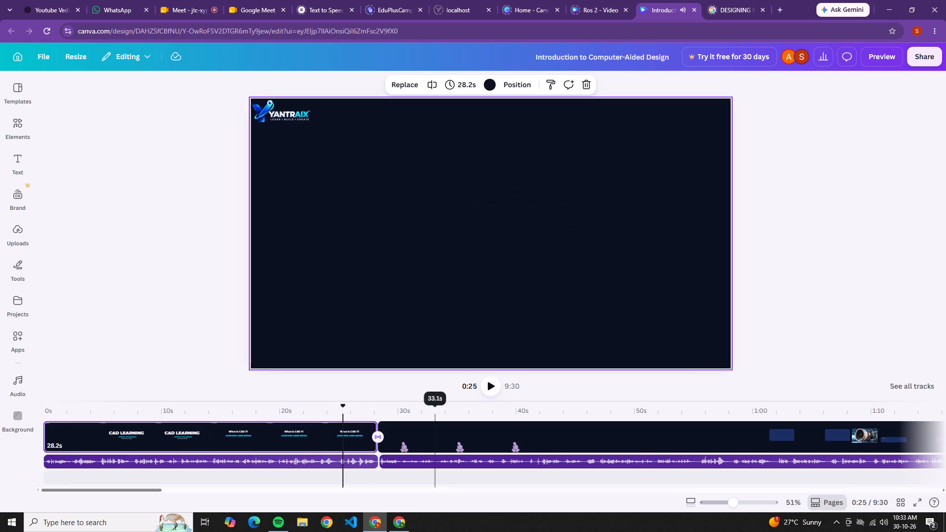
{"action": "left_click", "coordinate": [490, 388]}
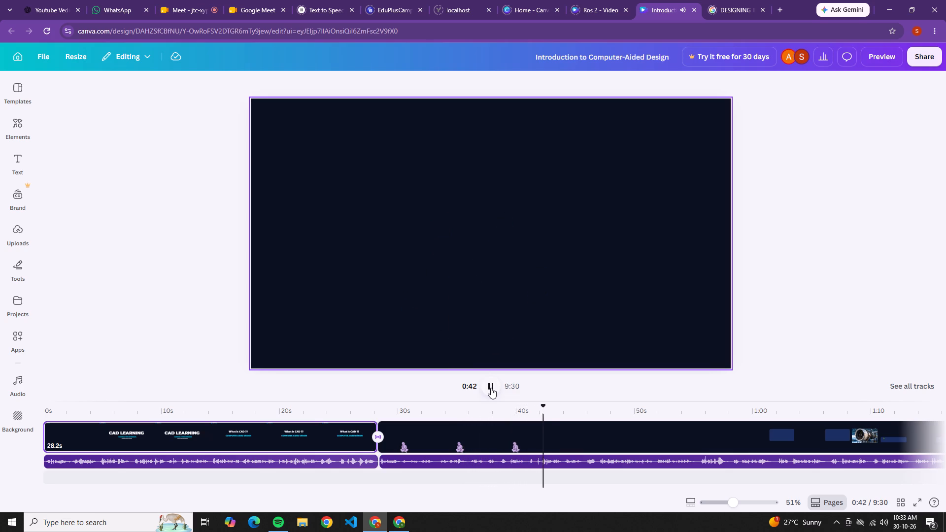
{"action": "left_click", "coordinate": [759, 444]}
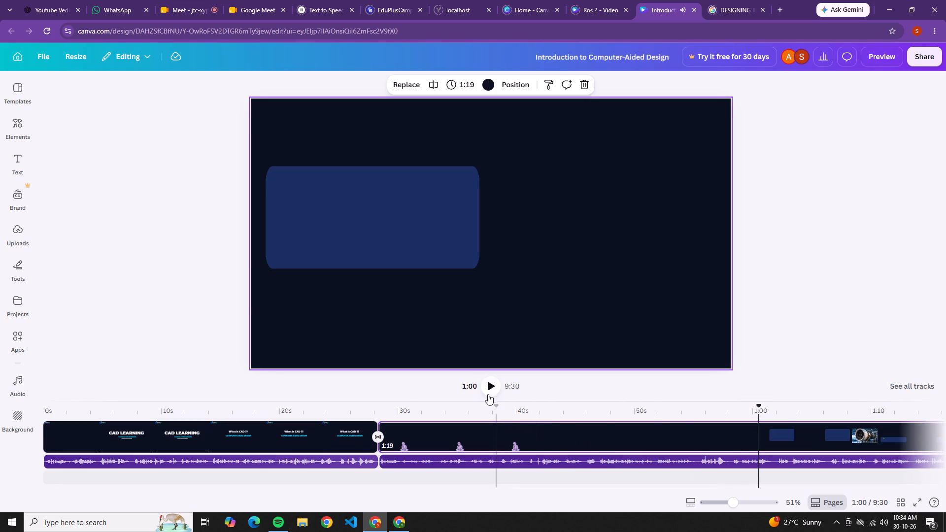
{"action": "left_click", "coordinate": [487, 393]}
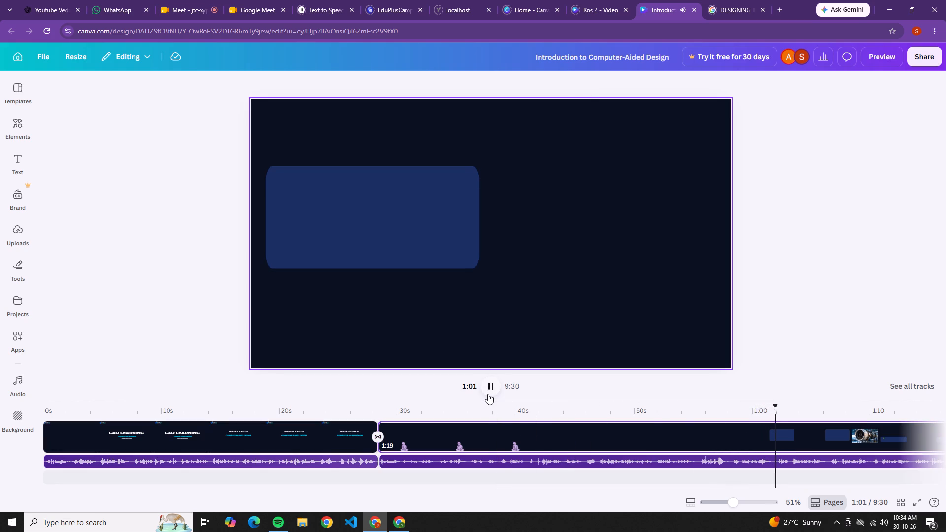